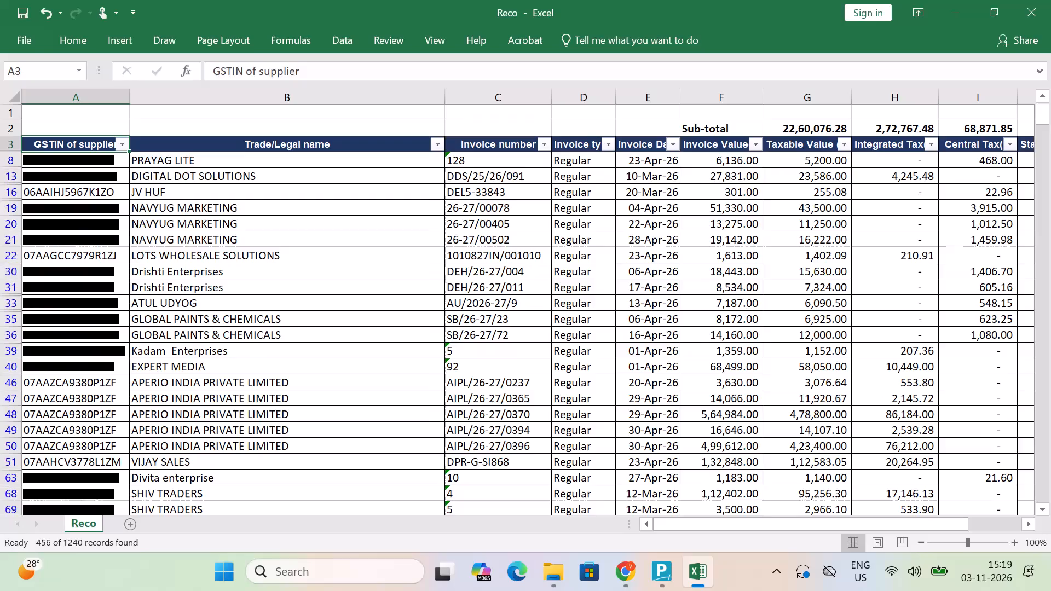
Filter the GSTIN of supplier column to show only 06AAACB2894G1ZR.
left_click(515, 246)
scroll(515, 246, "left", 8)
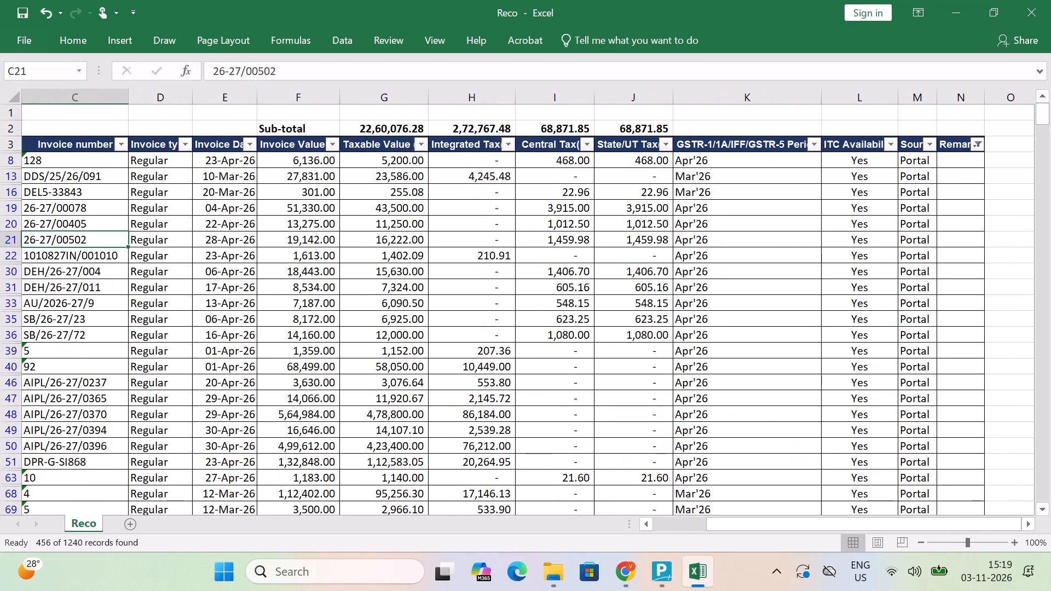
key("Up")
key("Up")
key("Up")
key("Up")
key("Up")
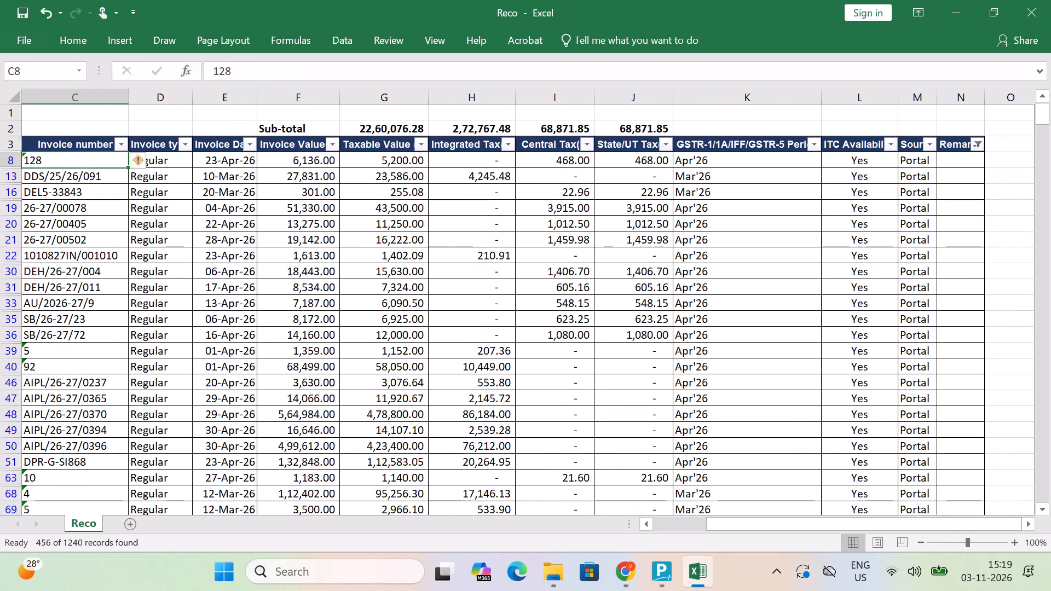
key("Up")
key("ctrl+Left")
key("alt+Down")
key("alt+Down")
key("alt+Down")
key("alt+Down")
key("alt+Down")
key("alt+Down")
key("alt+Down")
key("alt+Down")
key("alt+Down")
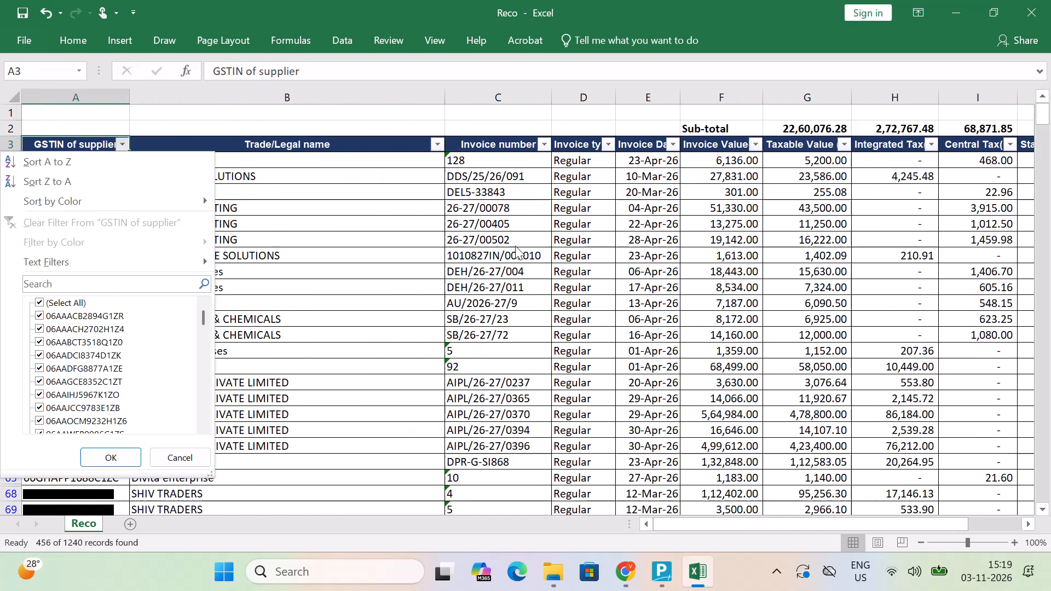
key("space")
key("Down")
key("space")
key("Return")
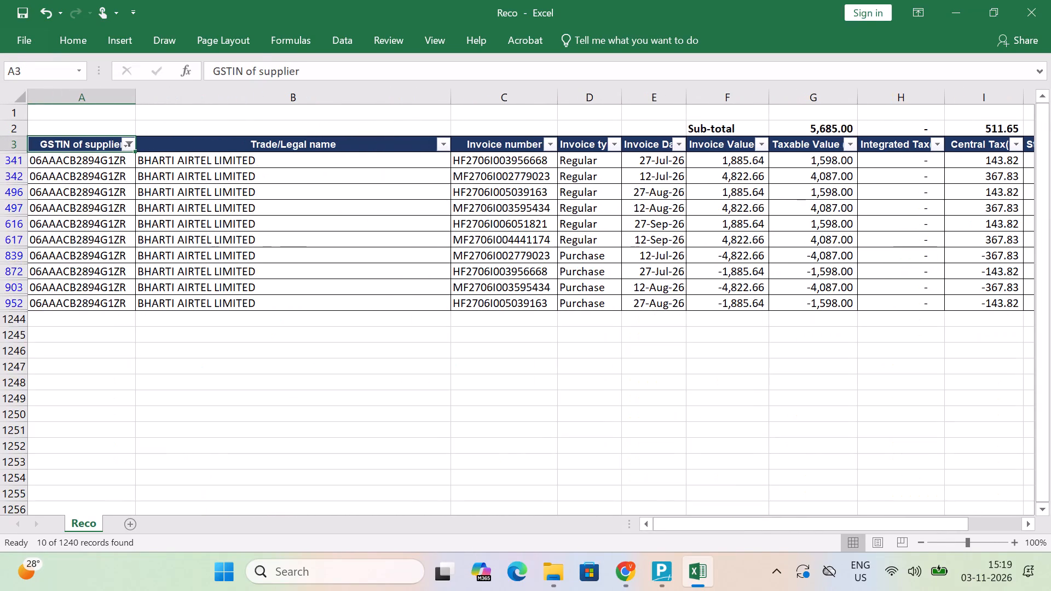
Examine the Bharti Airtel rows, comparing Portal and Books entries by tax amount, invoice date and GSTR period.
key("ctrl+Right")
key("Left")
key("Left")
key("Left")
key("Left")
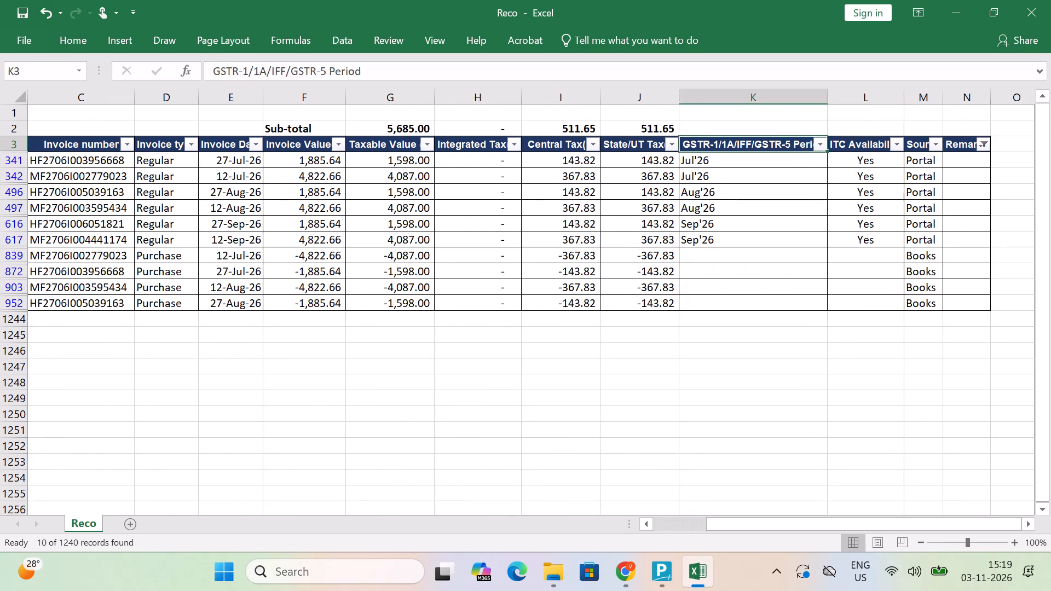
key("Left")
key("Down")
key("Down")
key("Down")
key("Down")
key("Down")
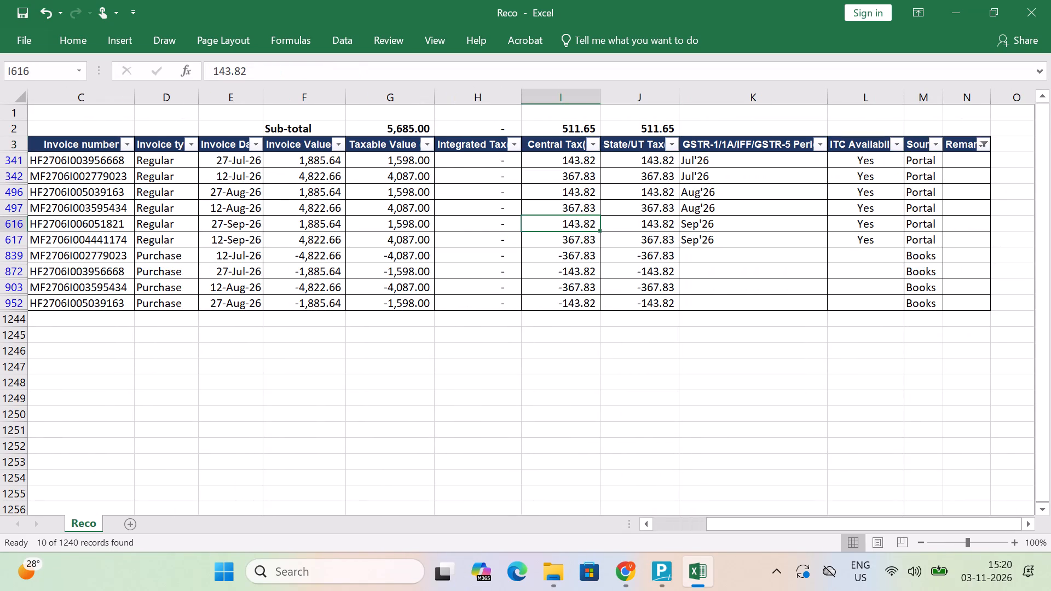
key("Up")
key("Up")
key("Up")
key("Up")
key("Up")
key("Up")
key("Down")
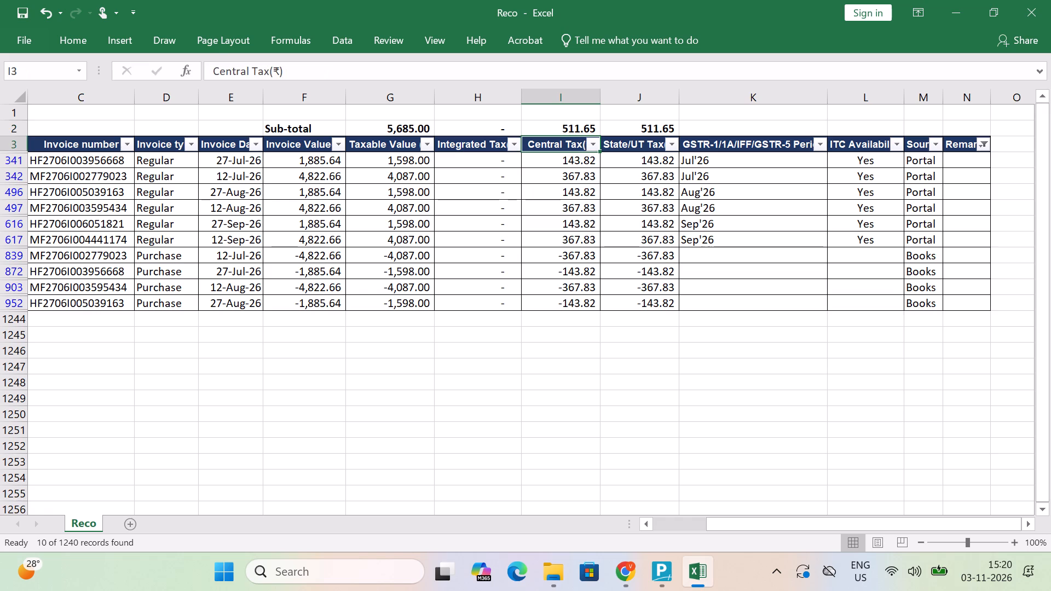
Filter the Invoice Date column to July and August 2026 for the Bharti Airtel rows.
key("ctrl+Left")
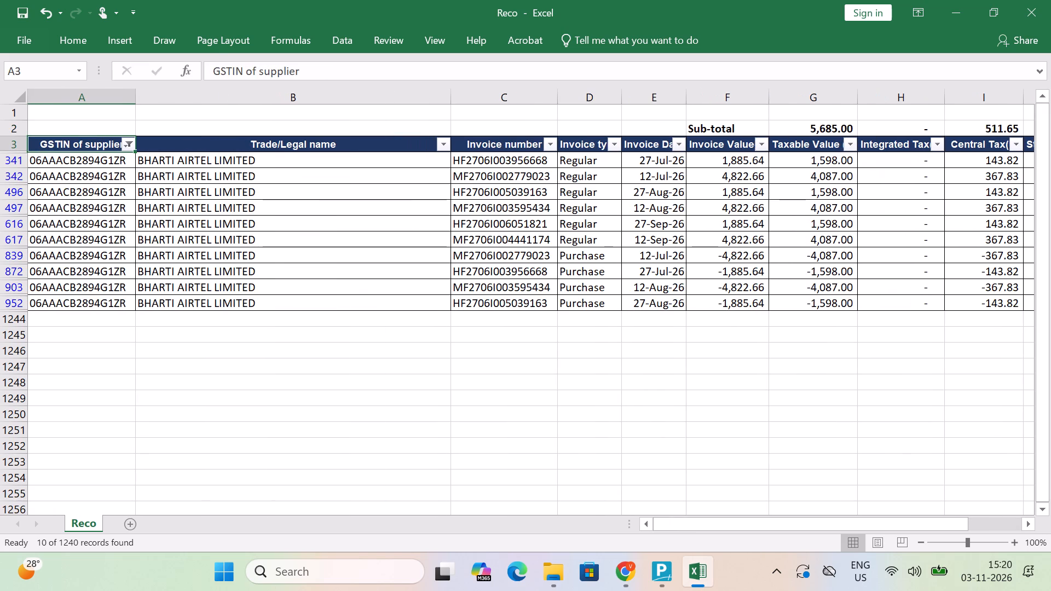
key("Right")
key("Right")
key("Right")
key("Right")
key("alt+Down")
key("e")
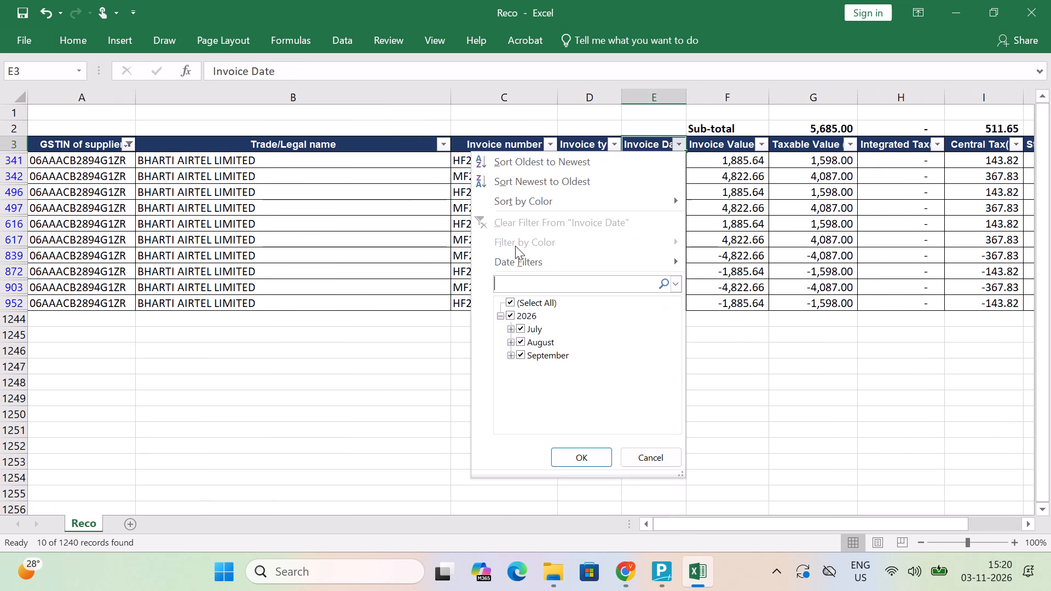
key("Tab")
key("Tab")
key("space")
key("Down")
key("Down")
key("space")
key("Down")
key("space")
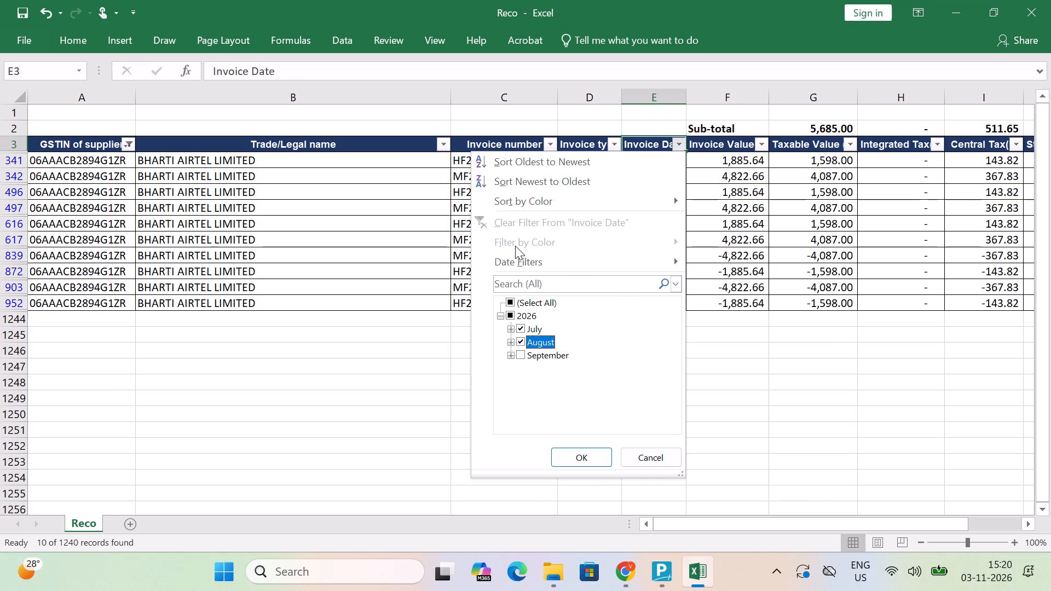
key("Return")
Set Remarks to Match in the first filtered Bharti Airtel row and fill it down through all visible rows.
key("ctrl+Right")
key("Down")
key("alt+Down")
key("Down")
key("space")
key("Left")
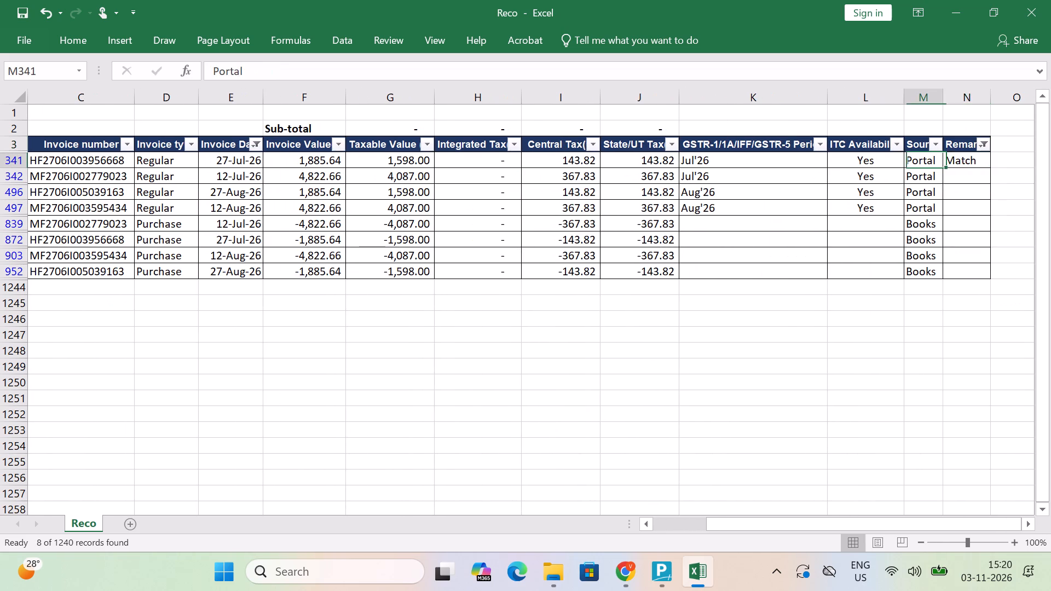
key("ctrl+Down")
key("Right")
key("ctrl+shift+Up")
key("alt+semicolon")
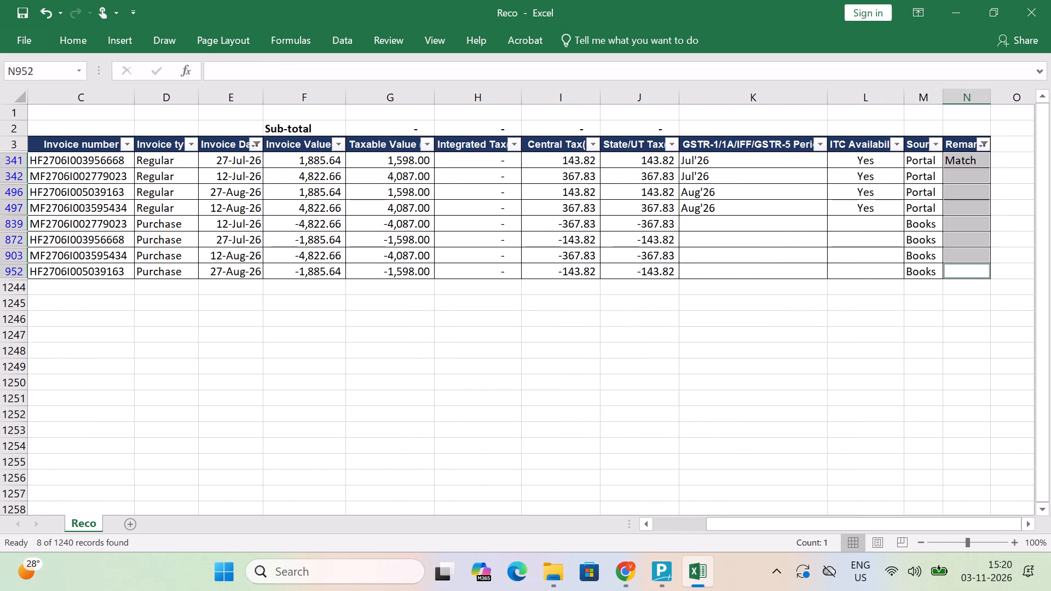
key("ctrl+d")
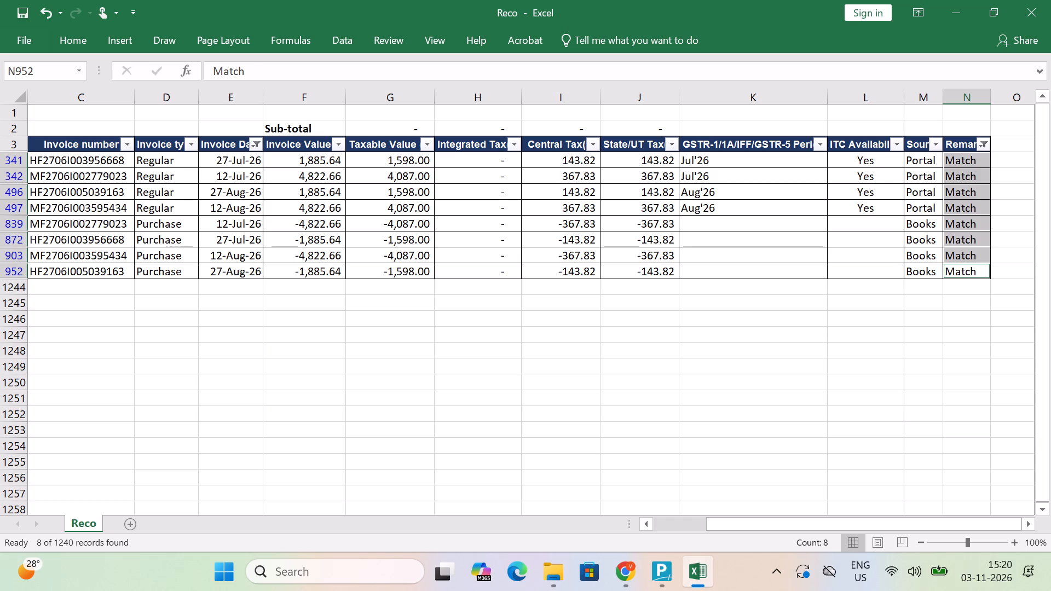
Clear the Invoice Date filter for the Bharti Airtel records.
key("ctrl+Up")
key("ctrl+Left")
key("Right")
key("Right")
key("Right")
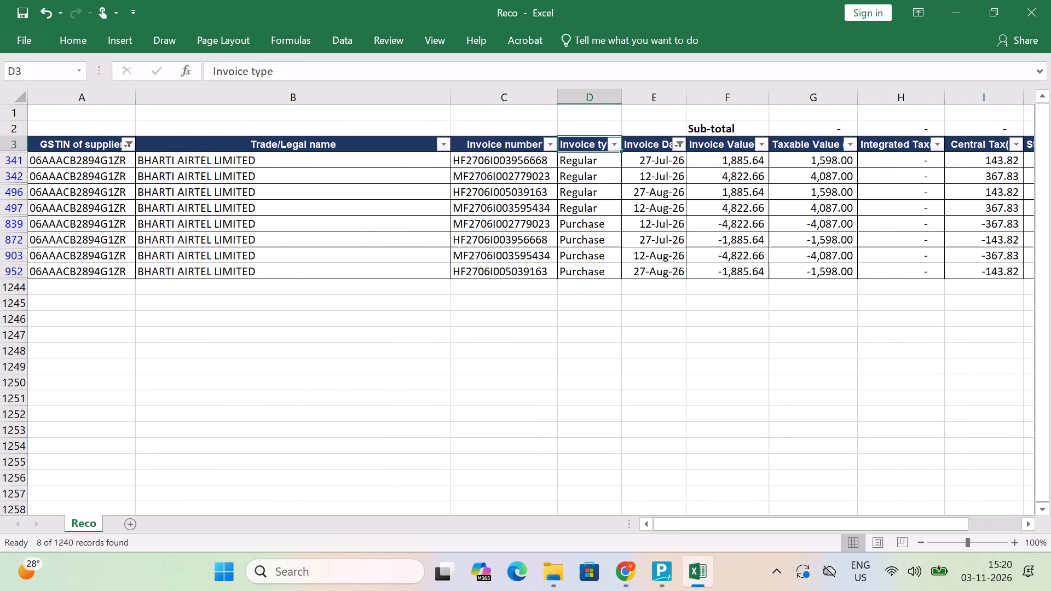
key("alt+Down")
key("Escape")
key("Right")
key("alt+Down")
key("Down")
key("Down")
key("Down")
key("Down")
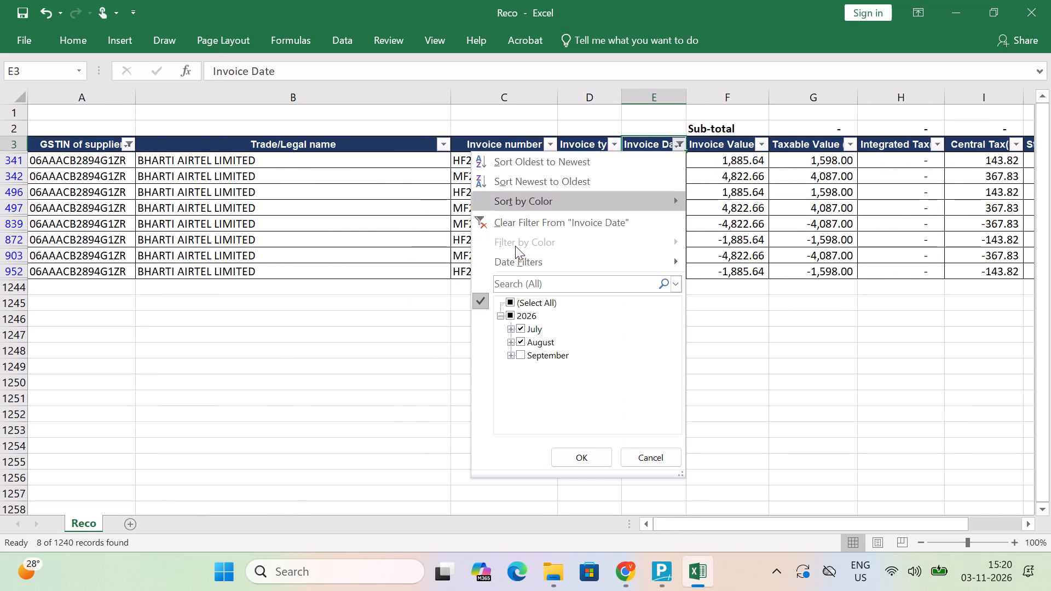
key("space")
Enter "Not in Books" in Remarks for the first September Bharti Airtel invoice and copy it to the second one.
key("Right")
key("ctrl+Right")
key("Down")
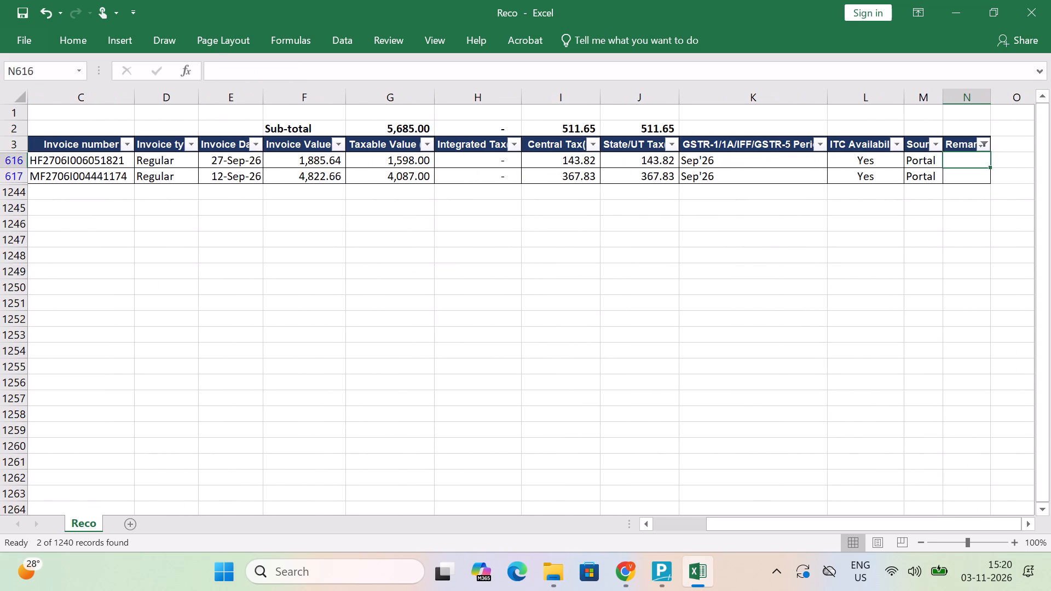
key("alt+Down")
key("Down")
key("Down")
key("Escape")
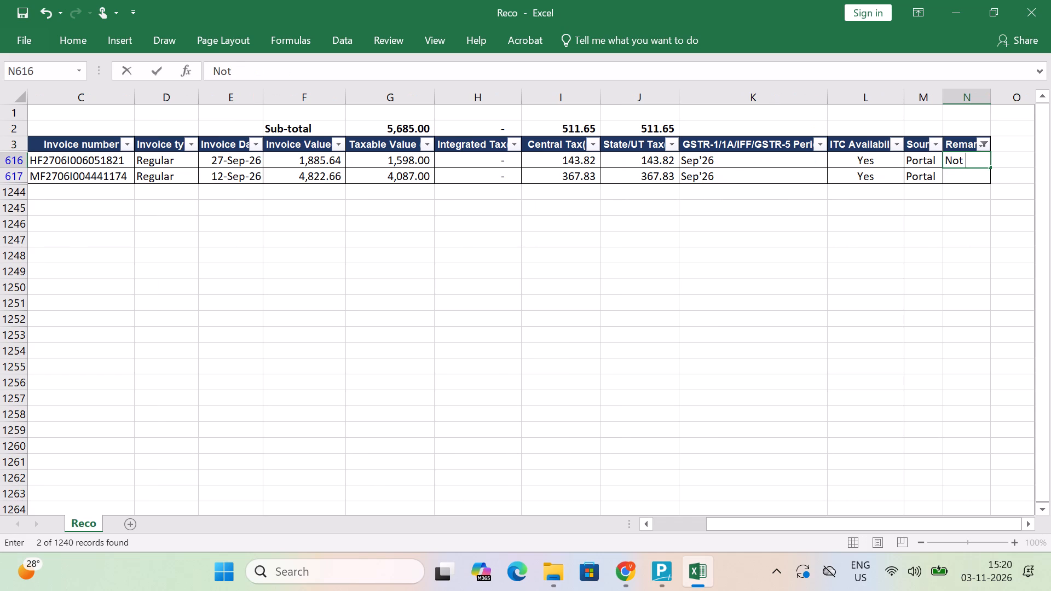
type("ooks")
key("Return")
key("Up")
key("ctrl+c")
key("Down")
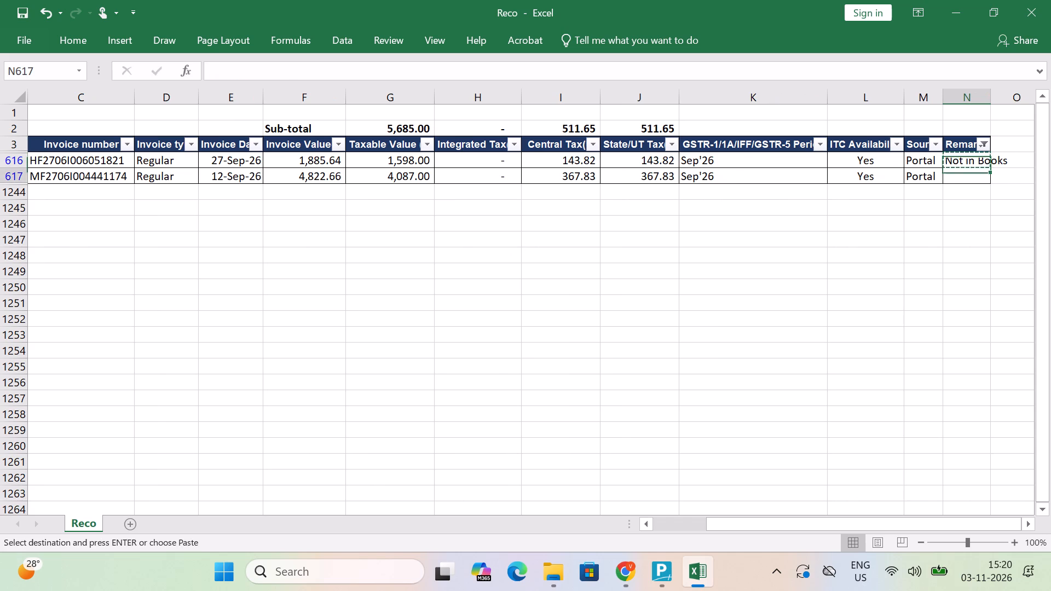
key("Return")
Change the GSTIN of supplier filter to show only 06AAACH2702H1Z4.
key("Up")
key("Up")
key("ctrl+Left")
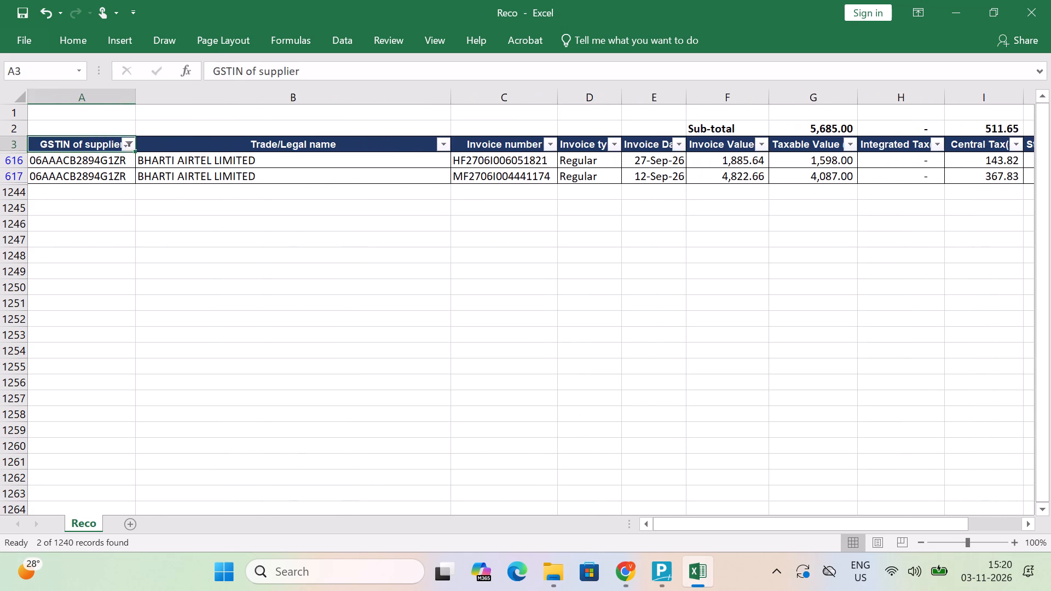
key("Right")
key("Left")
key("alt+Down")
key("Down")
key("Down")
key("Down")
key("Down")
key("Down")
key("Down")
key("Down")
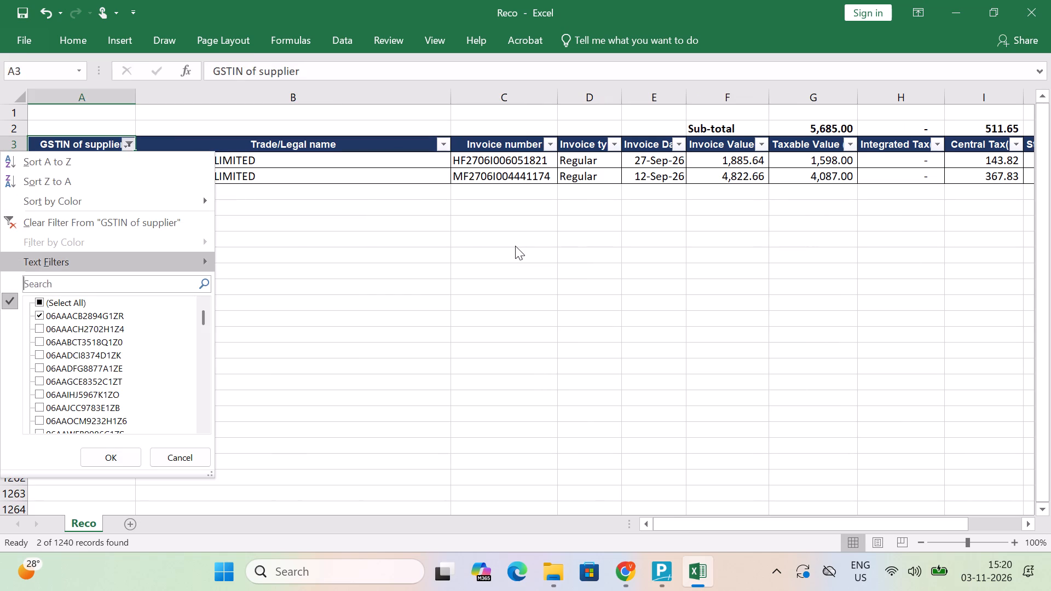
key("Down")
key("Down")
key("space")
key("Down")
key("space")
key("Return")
Examine the HDFC Bank rows, comparing Portal and Books entries by tax amount and invoice date.
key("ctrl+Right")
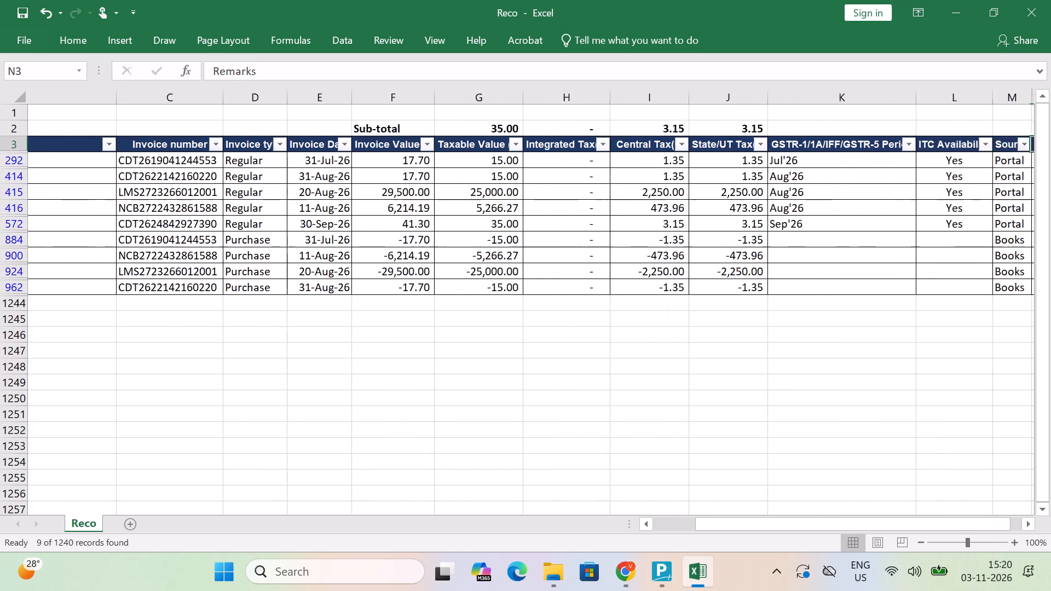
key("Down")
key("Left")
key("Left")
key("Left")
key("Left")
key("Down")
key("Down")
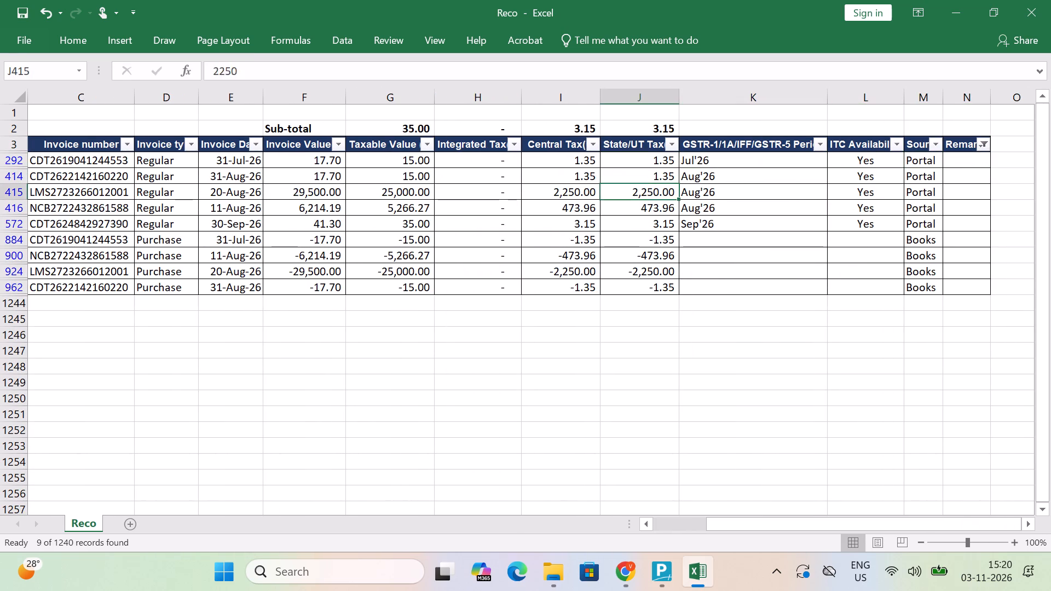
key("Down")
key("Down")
Filter the Invoice Date column to July and August 2026 for the HDFC Bank rows.
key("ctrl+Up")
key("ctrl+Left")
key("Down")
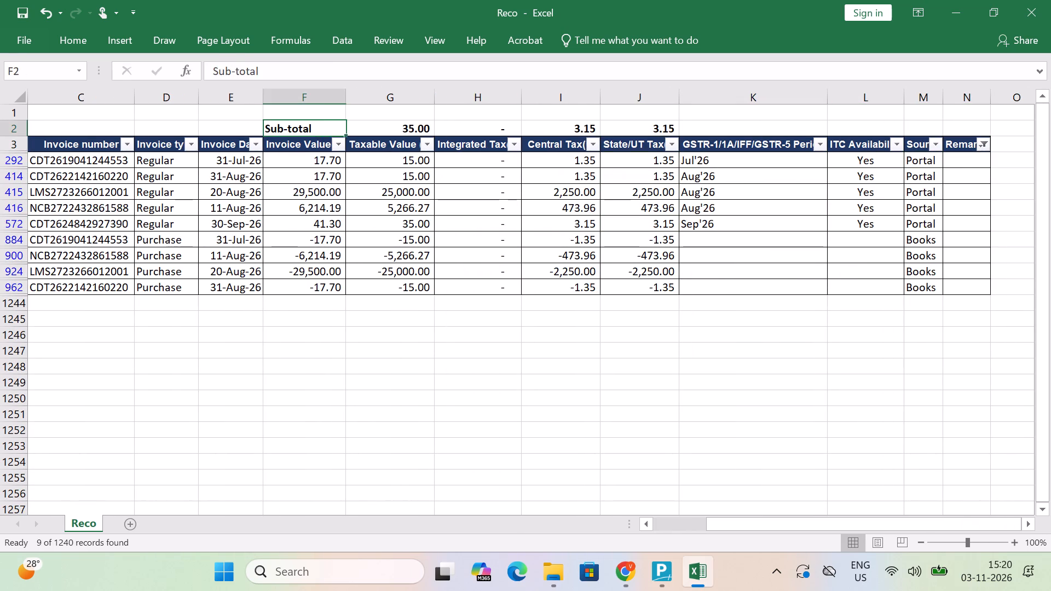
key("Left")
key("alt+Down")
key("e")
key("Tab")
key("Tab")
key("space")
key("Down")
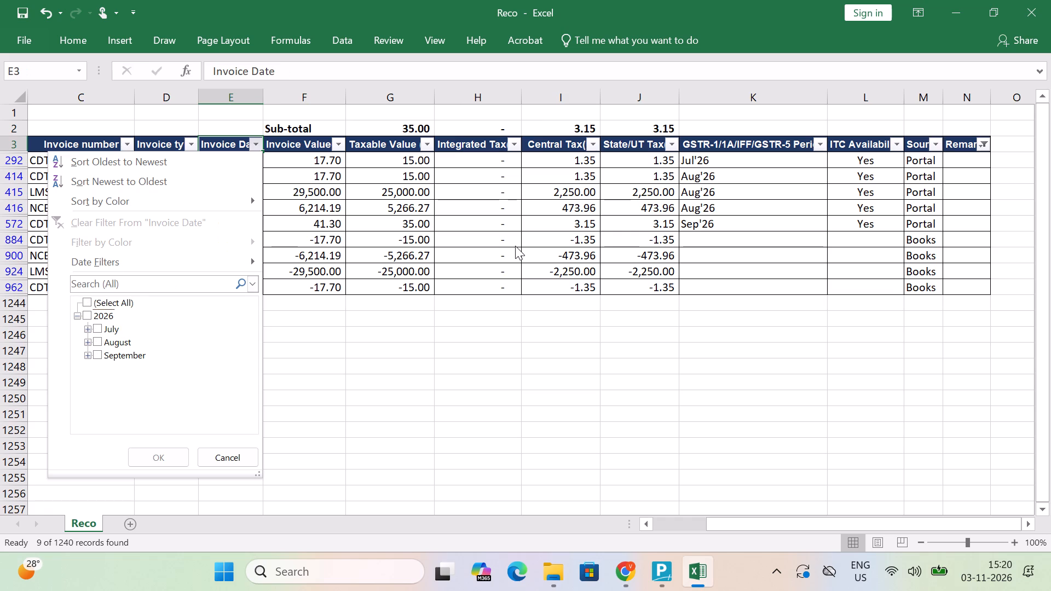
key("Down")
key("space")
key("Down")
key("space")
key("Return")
Set Remarks to Match in the first filtered HDFC Bank row and fill it down through all visible rows.
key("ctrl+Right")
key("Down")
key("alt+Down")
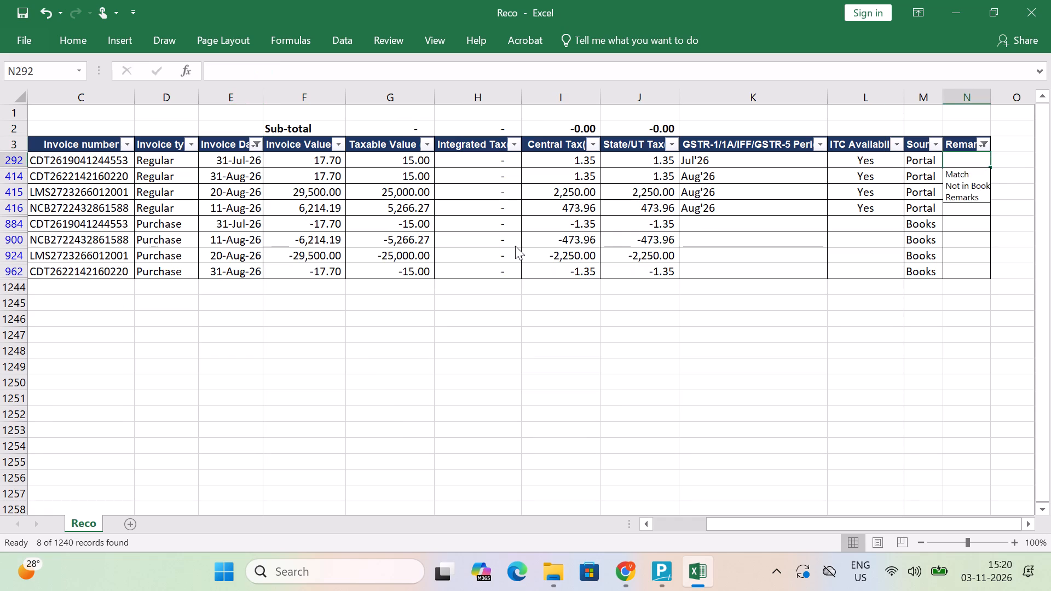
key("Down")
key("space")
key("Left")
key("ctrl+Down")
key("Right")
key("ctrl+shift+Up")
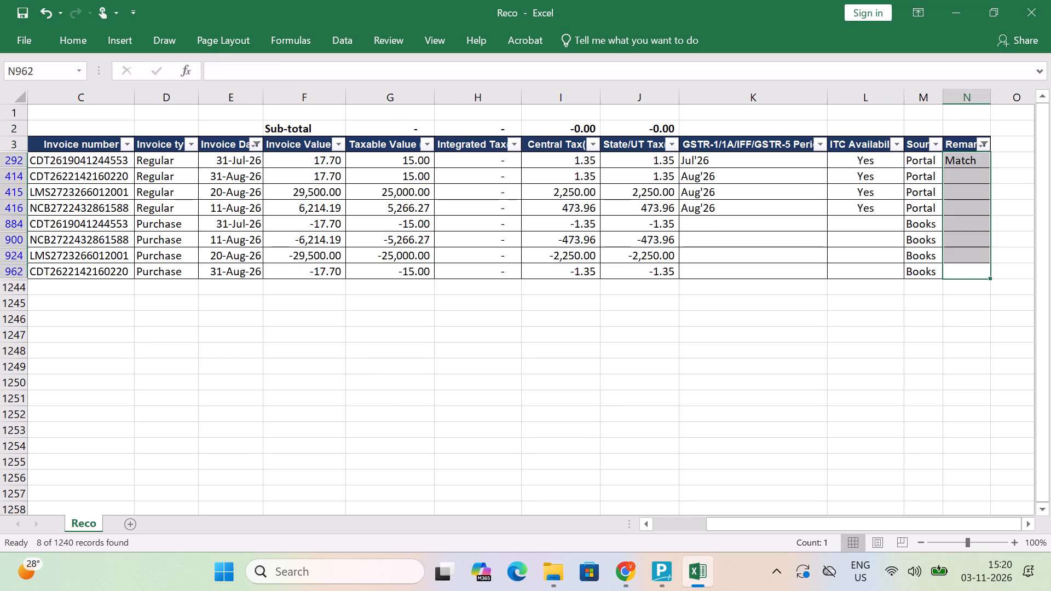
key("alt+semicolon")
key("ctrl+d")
Clear the Invoice Date filter while keeping the HDFC Bank supplier filter.
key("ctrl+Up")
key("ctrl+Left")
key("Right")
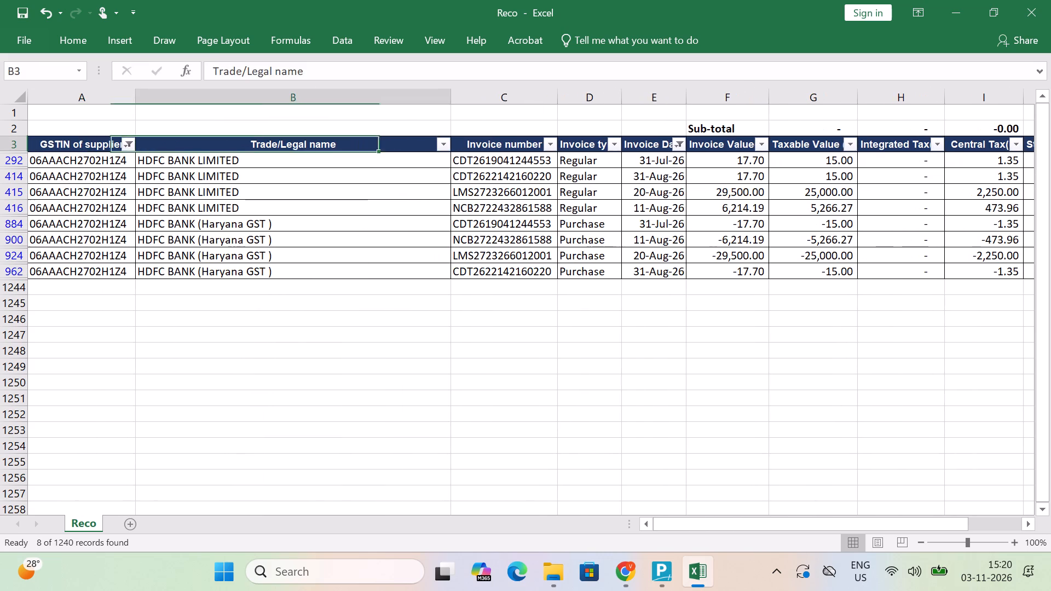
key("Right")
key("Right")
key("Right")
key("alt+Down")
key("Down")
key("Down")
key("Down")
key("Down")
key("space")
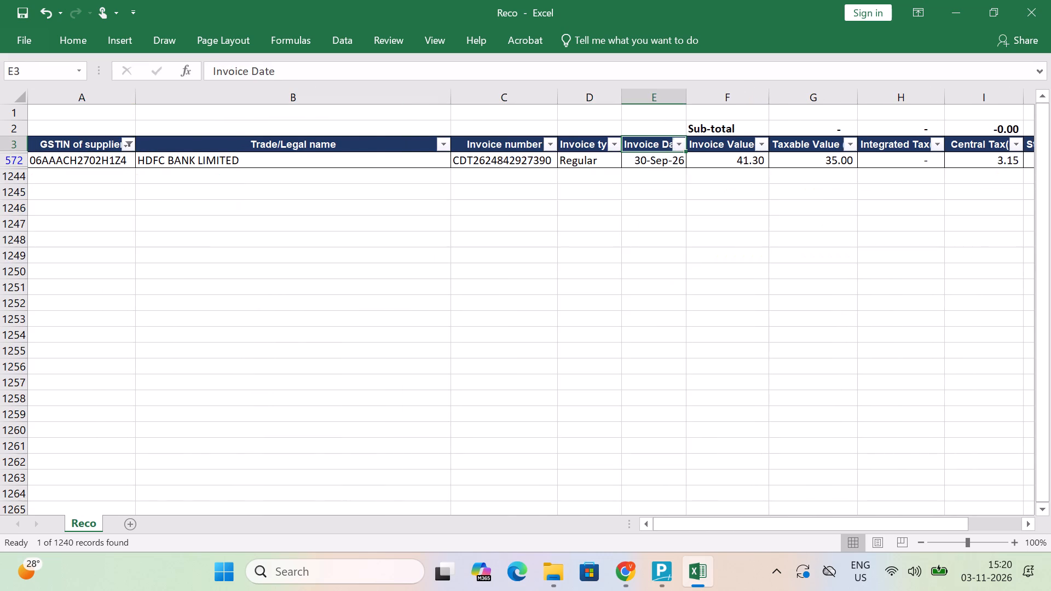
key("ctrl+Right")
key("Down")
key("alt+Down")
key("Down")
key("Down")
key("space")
Change the GSTIN of supplier filter to show only the next supplier, 06AABCT3518Q1Z0.
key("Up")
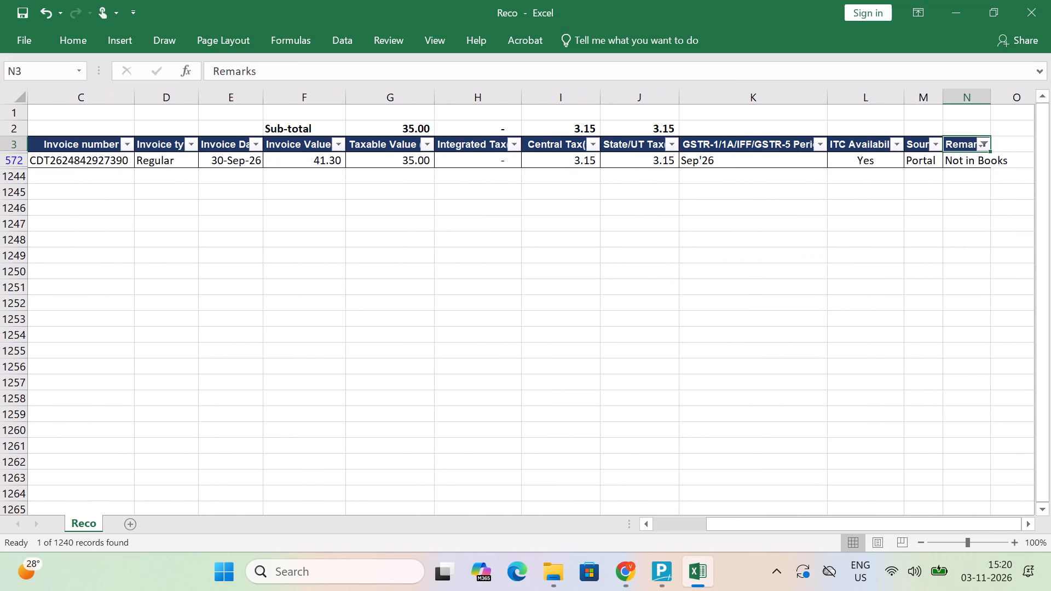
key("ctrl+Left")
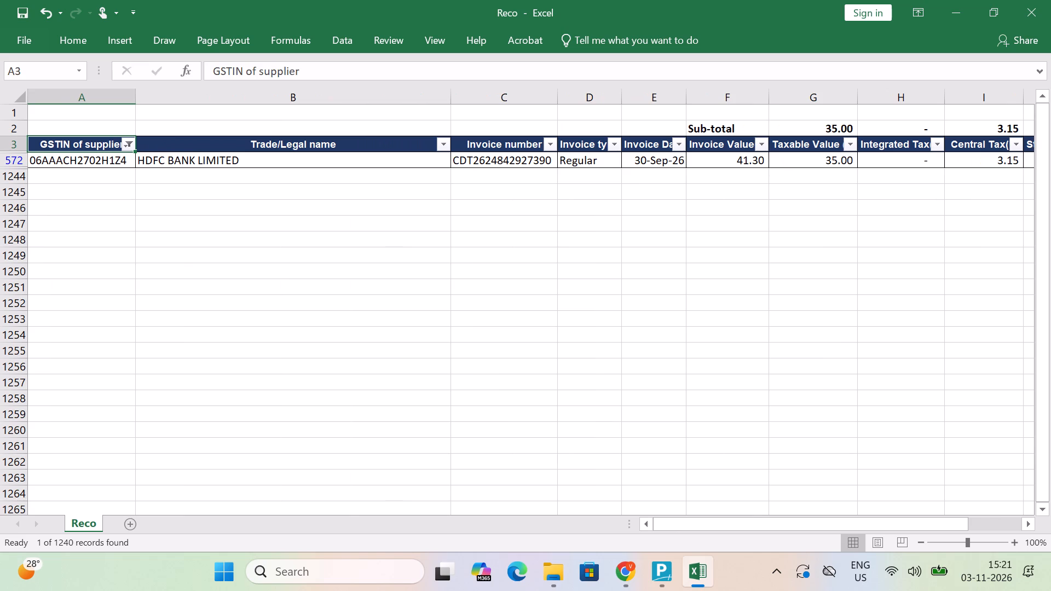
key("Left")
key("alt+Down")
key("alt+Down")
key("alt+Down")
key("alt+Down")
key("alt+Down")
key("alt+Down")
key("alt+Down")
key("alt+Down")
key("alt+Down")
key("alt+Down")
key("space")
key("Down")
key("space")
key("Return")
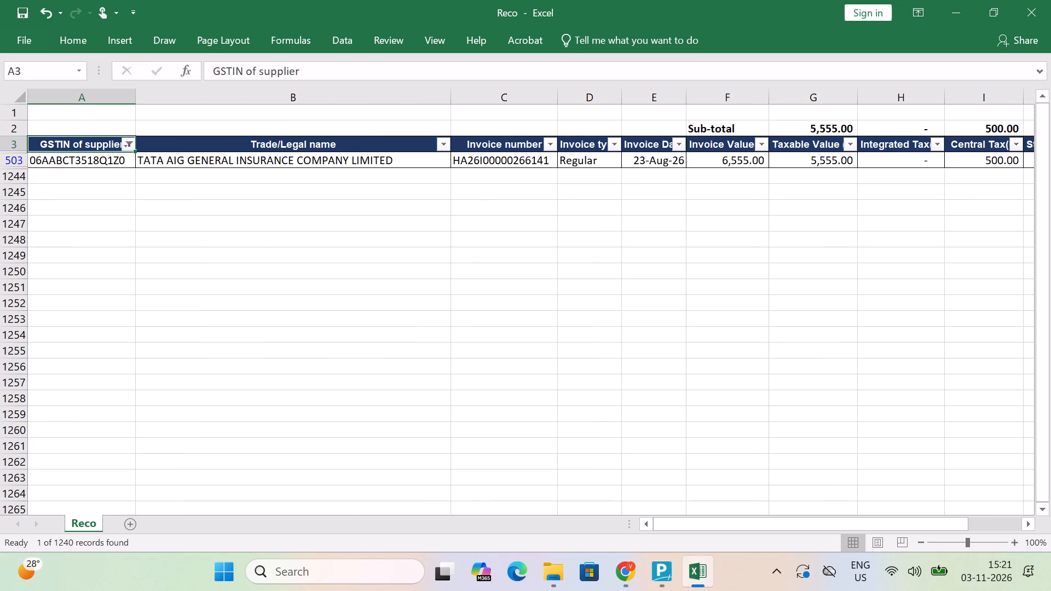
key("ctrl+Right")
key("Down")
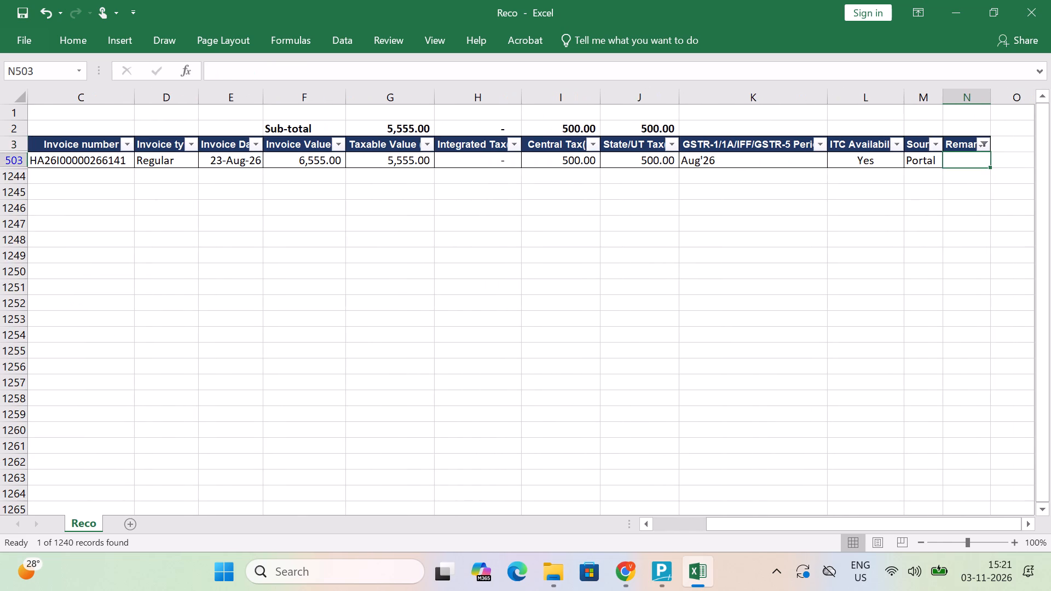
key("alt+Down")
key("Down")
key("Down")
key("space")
Change the GSTIN of supplier filter to show only the next supplier, 06AADCI8374D1ZK.
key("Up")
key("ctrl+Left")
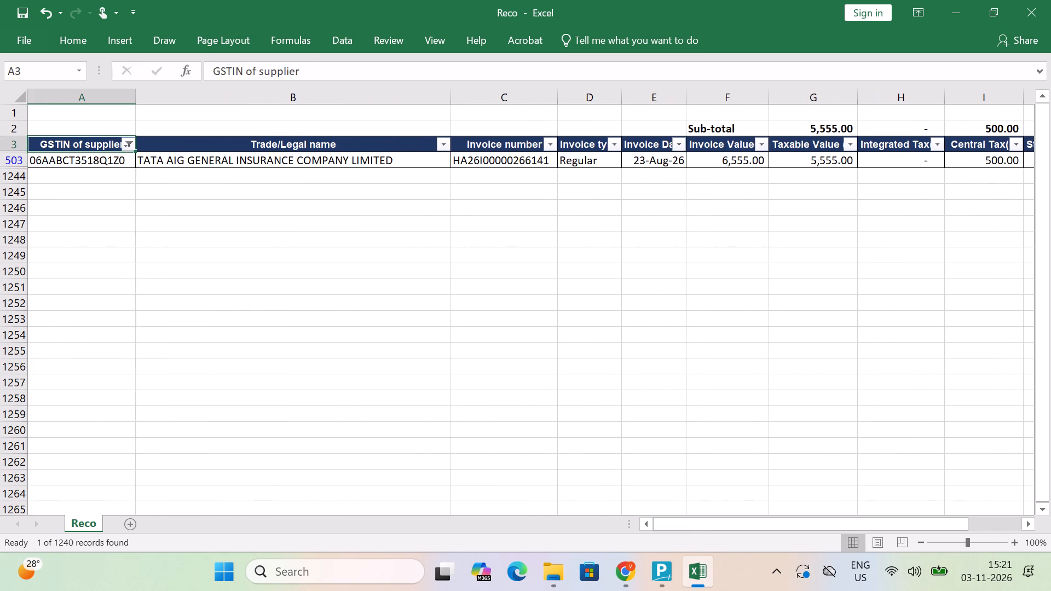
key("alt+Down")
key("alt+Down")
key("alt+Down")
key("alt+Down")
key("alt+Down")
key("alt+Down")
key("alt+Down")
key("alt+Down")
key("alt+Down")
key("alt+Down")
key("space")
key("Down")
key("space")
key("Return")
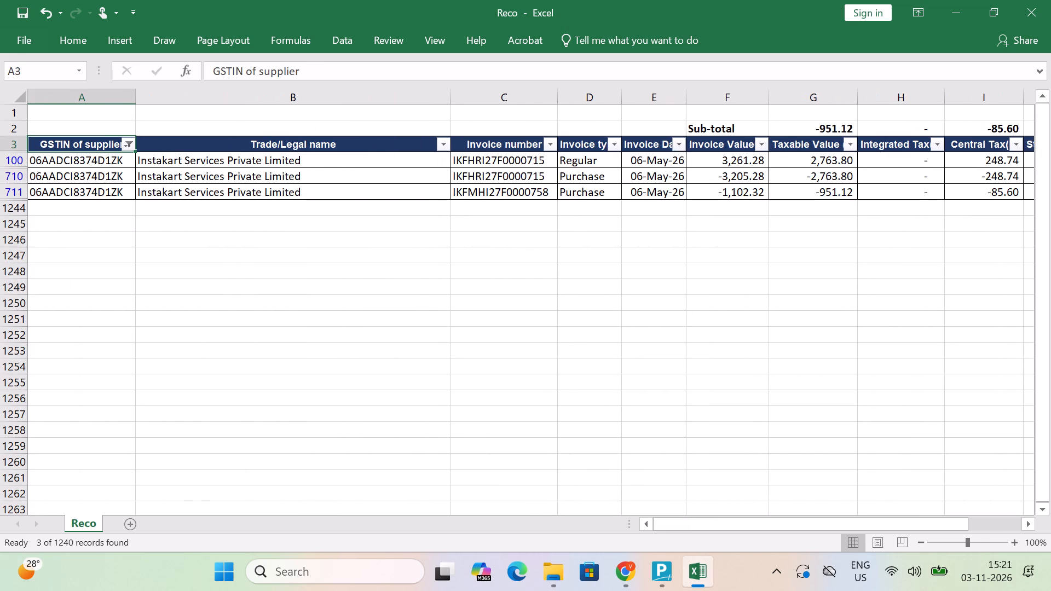
Set Remarks to Match on both the Portal and Books rows of Instakart invoice IKFHRI27F0000715.
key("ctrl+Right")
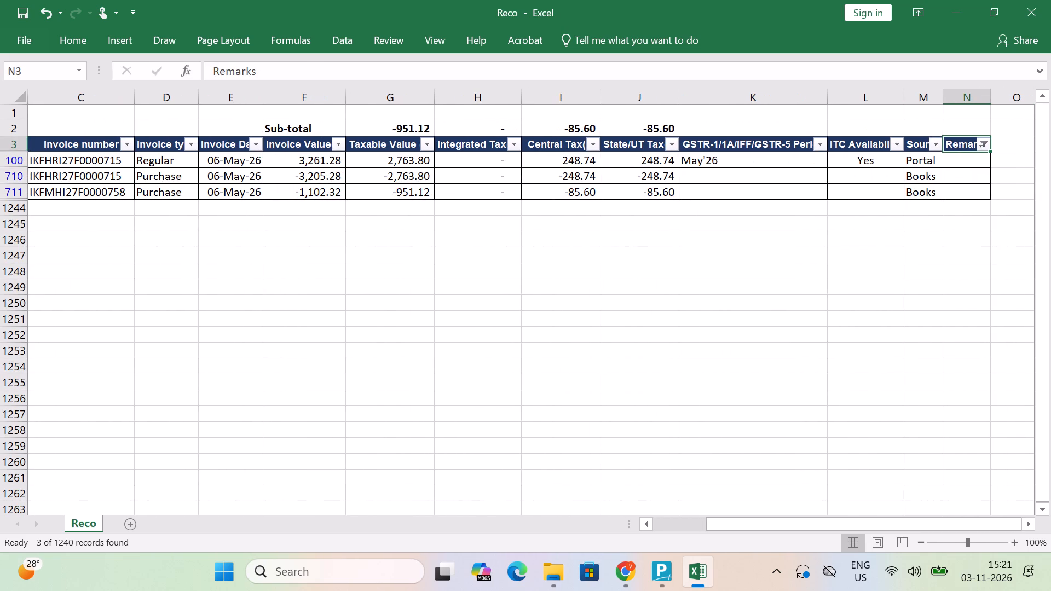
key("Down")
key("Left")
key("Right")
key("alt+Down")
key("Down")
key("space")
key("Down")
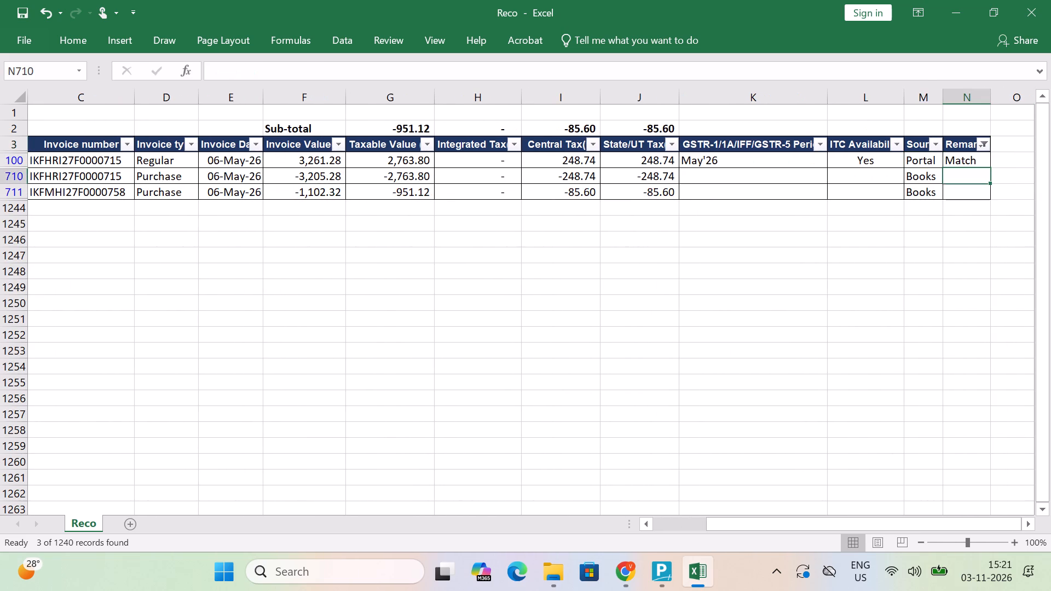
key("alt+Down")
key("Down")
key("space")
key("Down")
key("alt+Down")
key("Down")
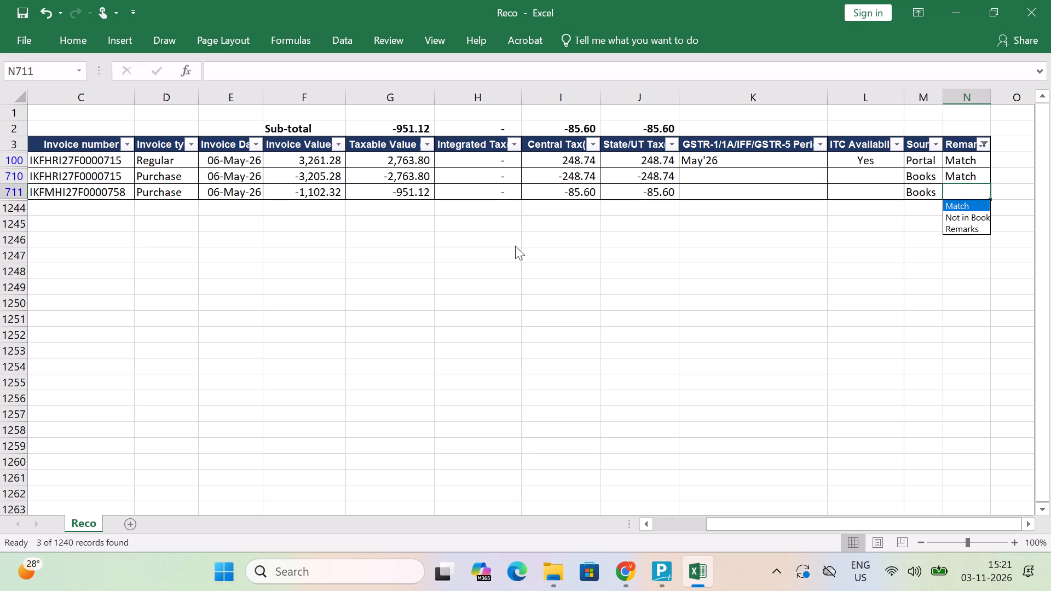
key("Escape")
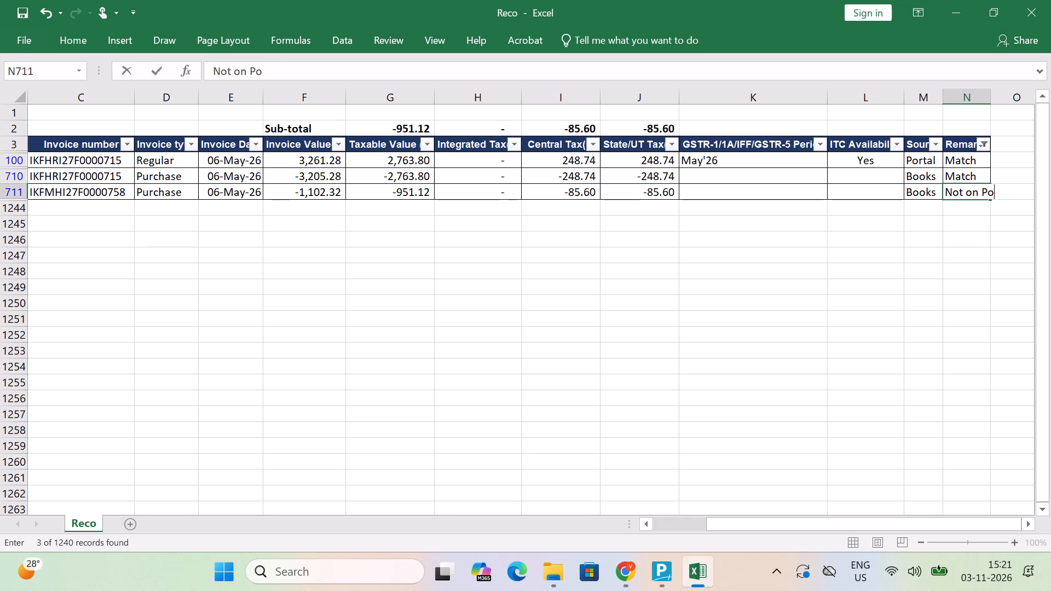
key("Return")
Change the GSTIN of supplier filter to show only the next supplier, 06AADFG8877A1ZE.
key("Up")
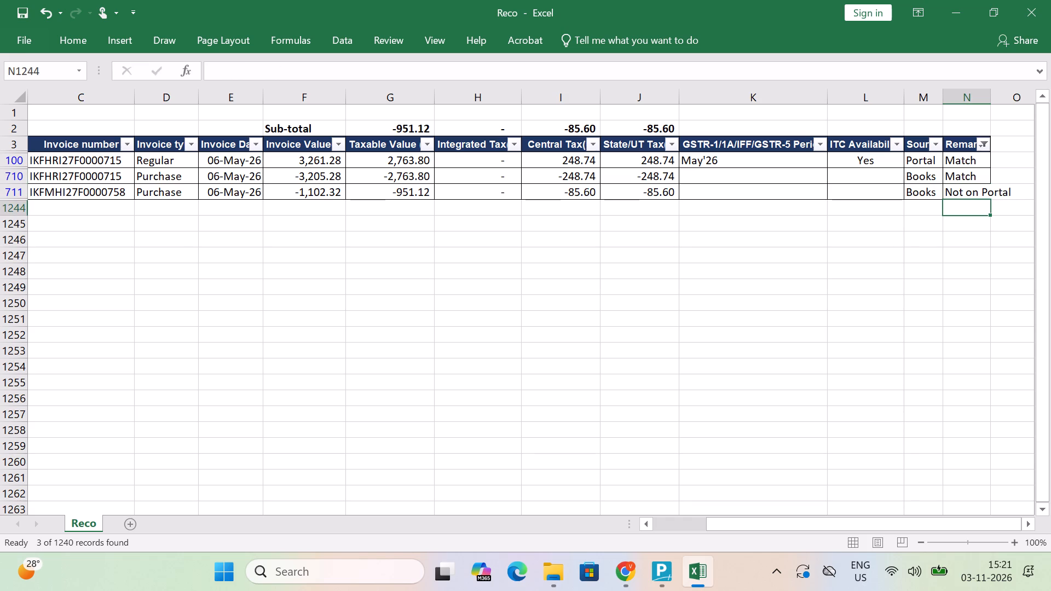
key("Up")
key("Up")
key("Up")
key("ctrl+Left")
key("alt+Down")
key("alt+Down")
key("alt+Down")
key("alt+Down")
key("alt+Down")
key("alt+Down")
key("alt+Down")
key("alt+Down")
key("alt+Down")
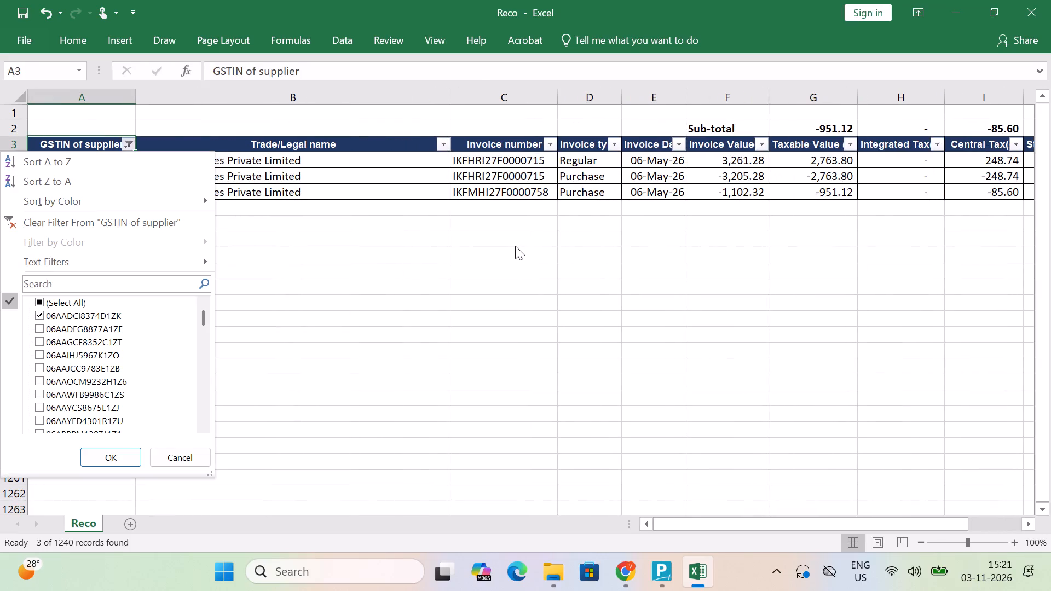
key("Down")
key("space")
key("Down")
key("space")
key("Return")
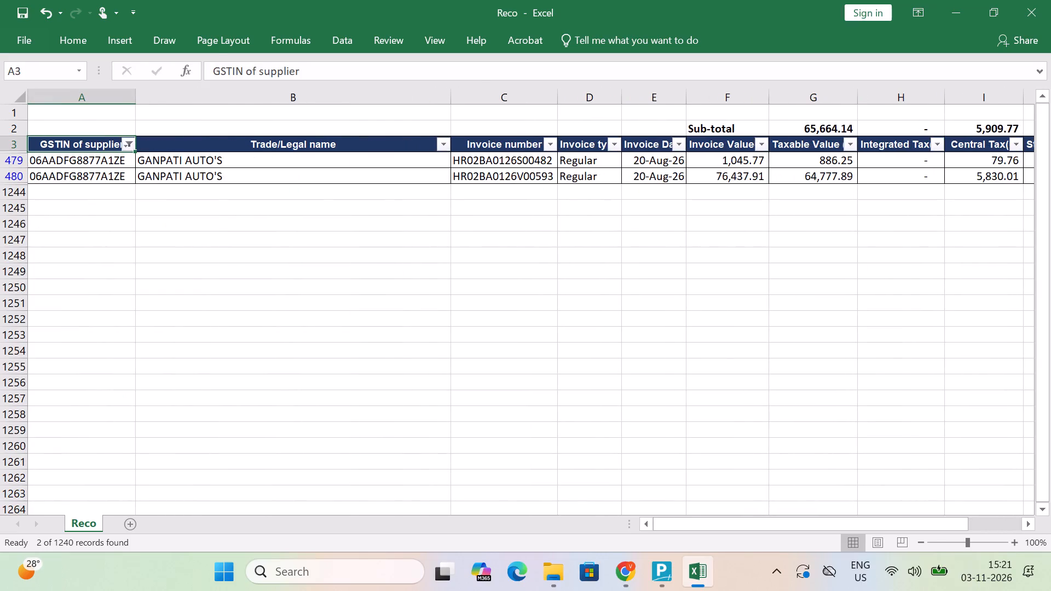
Set Remarks to Not in Books for both Ganpati Auto's Portal invoices, HR02BA0126S00482 and HR02BA0126V00593.
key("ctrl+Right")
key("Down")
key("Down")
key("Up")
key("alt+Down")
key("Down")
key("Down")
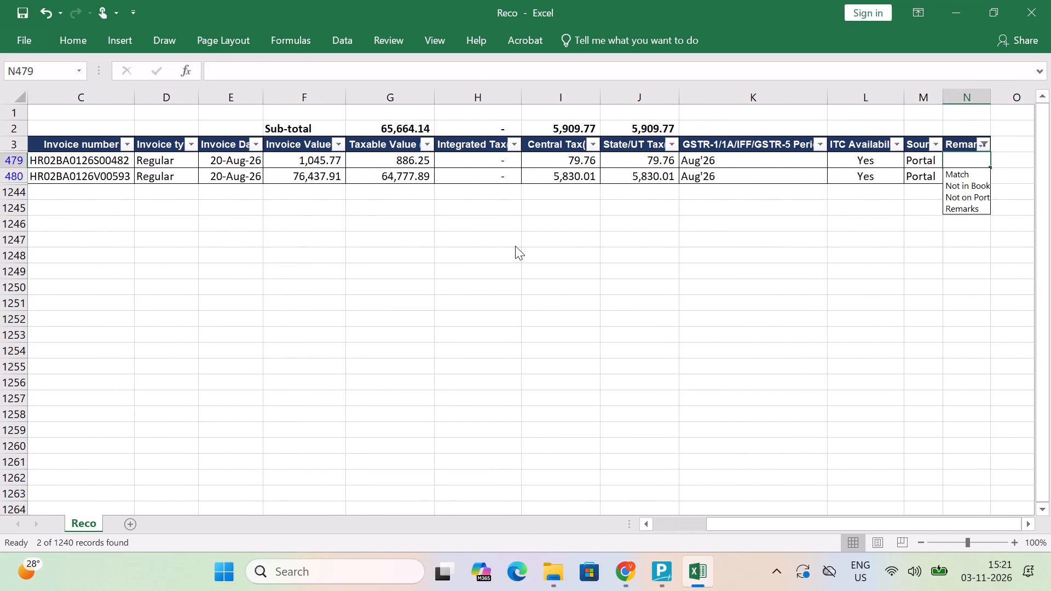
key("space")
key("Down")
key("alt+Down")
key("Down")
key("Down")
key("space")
Change the GSTIN of supplier filter to show only the next supplier, 06AAGCE8352C1ZT.
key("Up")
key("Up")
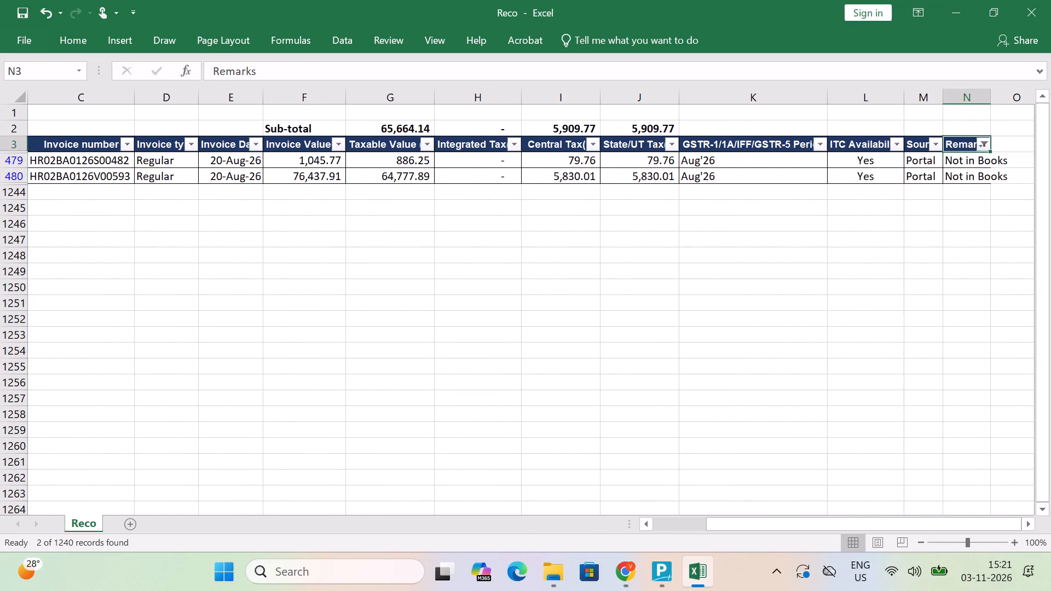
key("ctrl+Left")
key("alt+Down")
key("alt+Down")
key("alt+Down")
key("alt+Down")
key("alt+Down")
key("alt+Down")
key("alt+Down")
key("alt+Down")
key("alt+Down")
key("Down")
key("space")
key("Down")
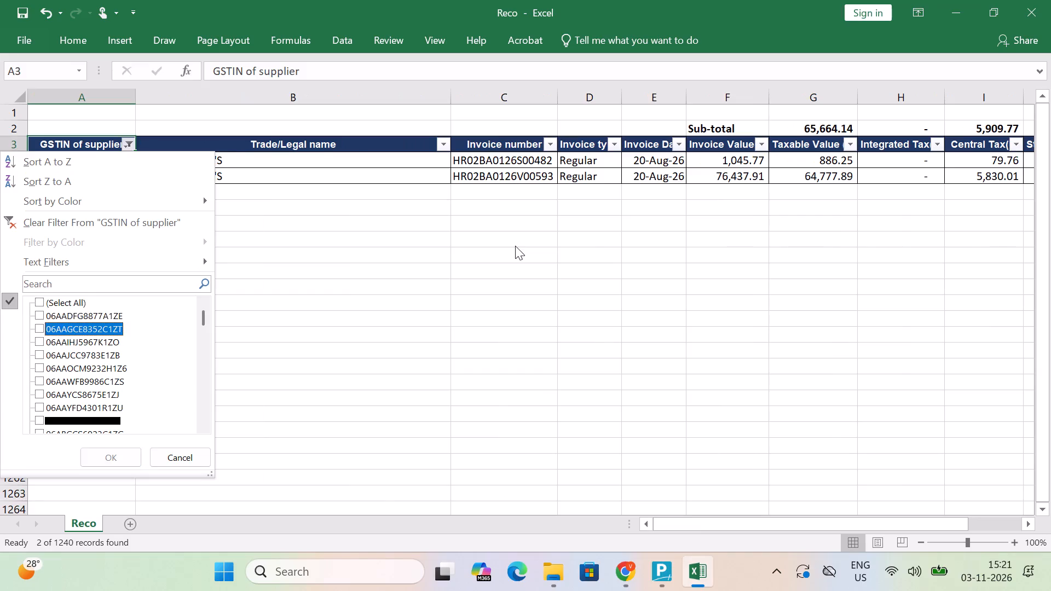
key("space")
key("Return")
Examine the Portal and Books rows of invoices DEL5-125940 and DEL5-146860, comparing their integrated, central and state tax columns.
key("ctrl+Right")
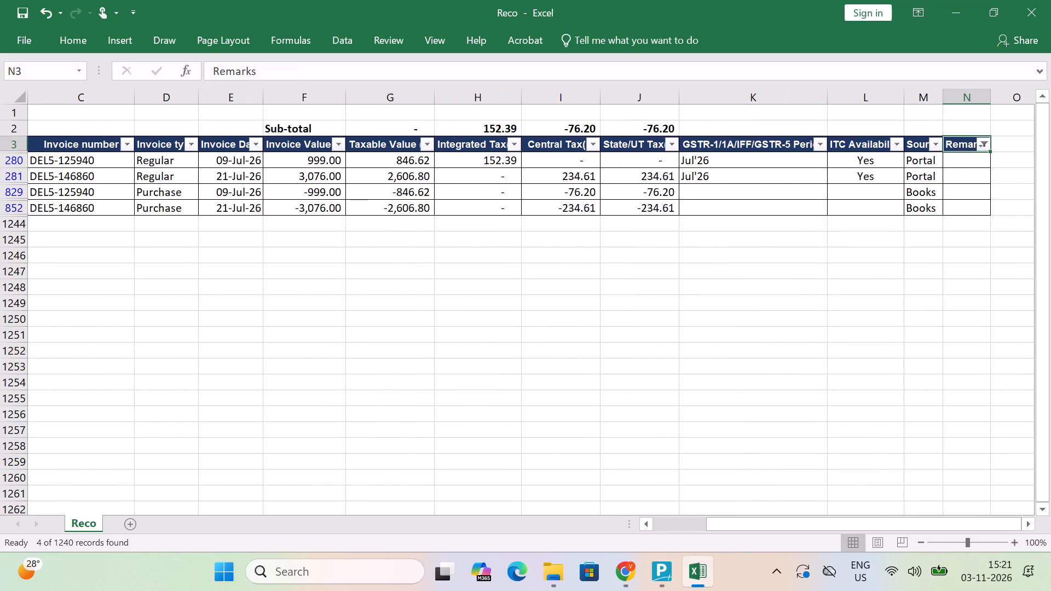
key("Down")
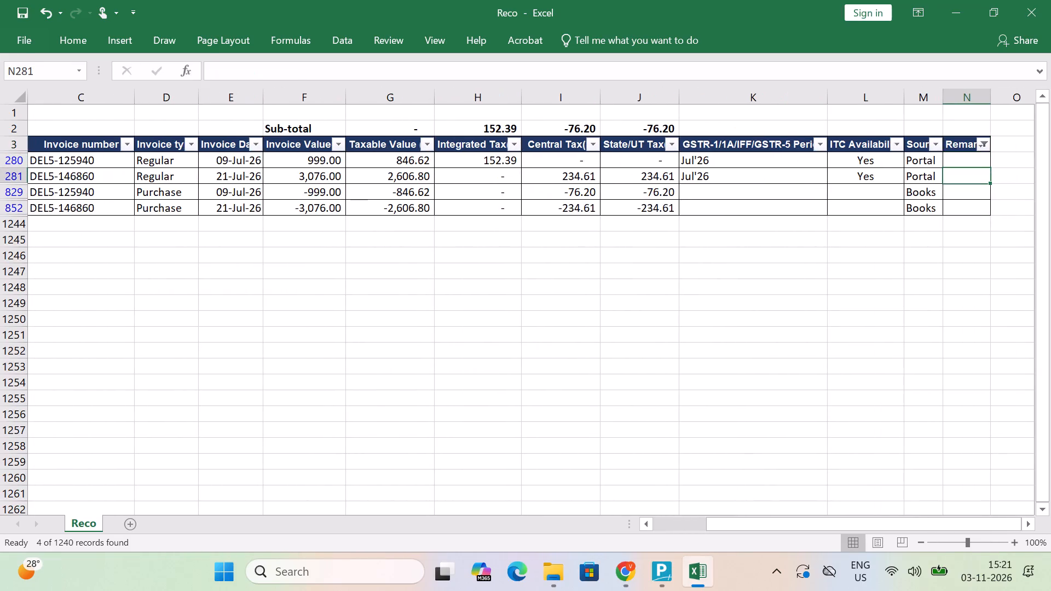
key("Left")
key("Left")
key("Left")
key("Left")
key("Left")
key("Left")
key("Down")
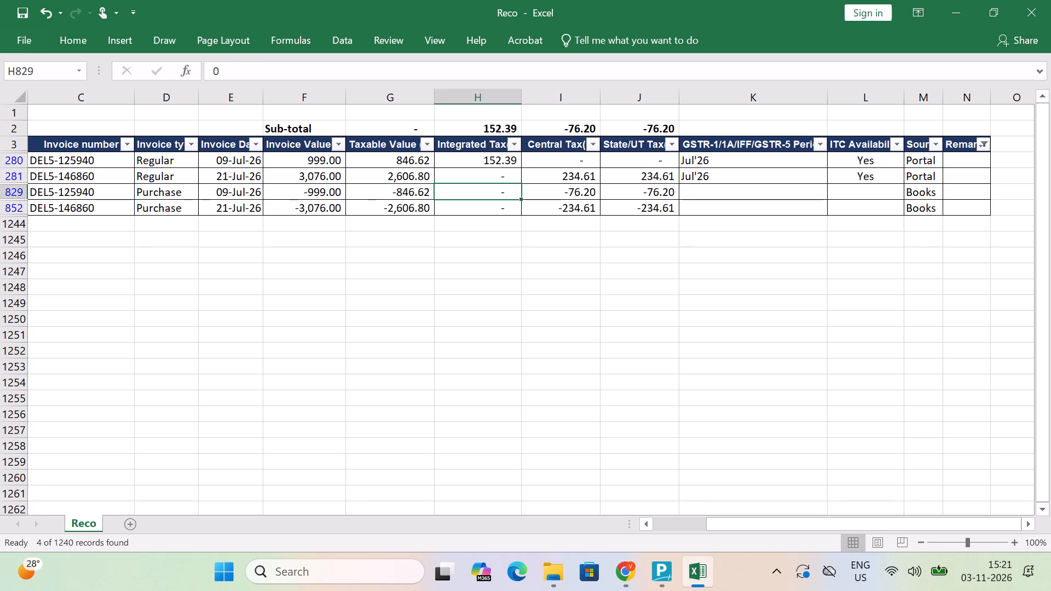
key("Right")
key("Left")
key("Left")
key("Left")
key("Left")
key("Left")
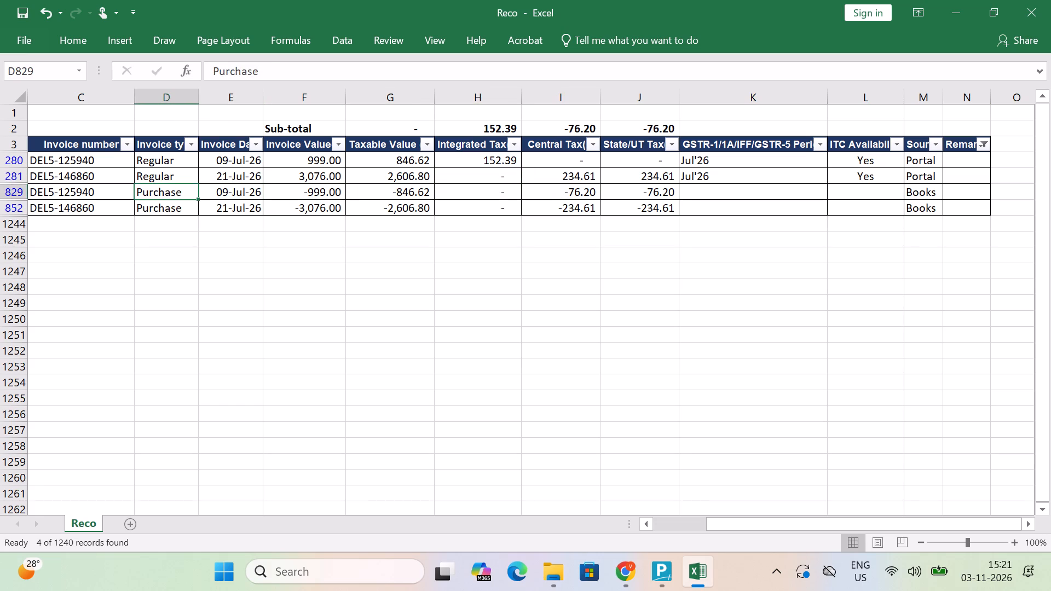
Enter Wrong GST Head as the Remarks for the Portal row of invoice DEL5-125940.
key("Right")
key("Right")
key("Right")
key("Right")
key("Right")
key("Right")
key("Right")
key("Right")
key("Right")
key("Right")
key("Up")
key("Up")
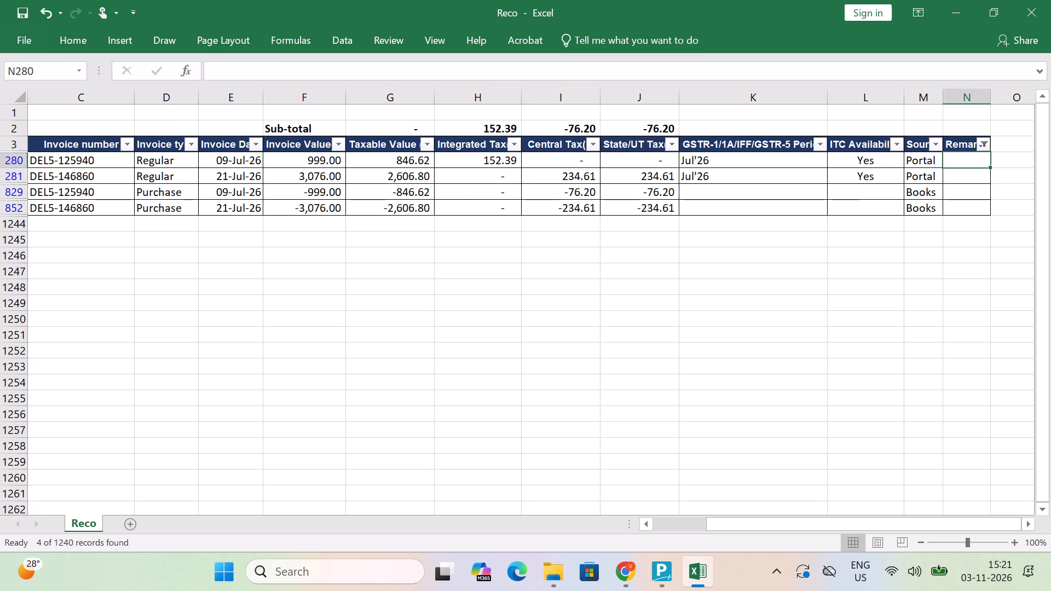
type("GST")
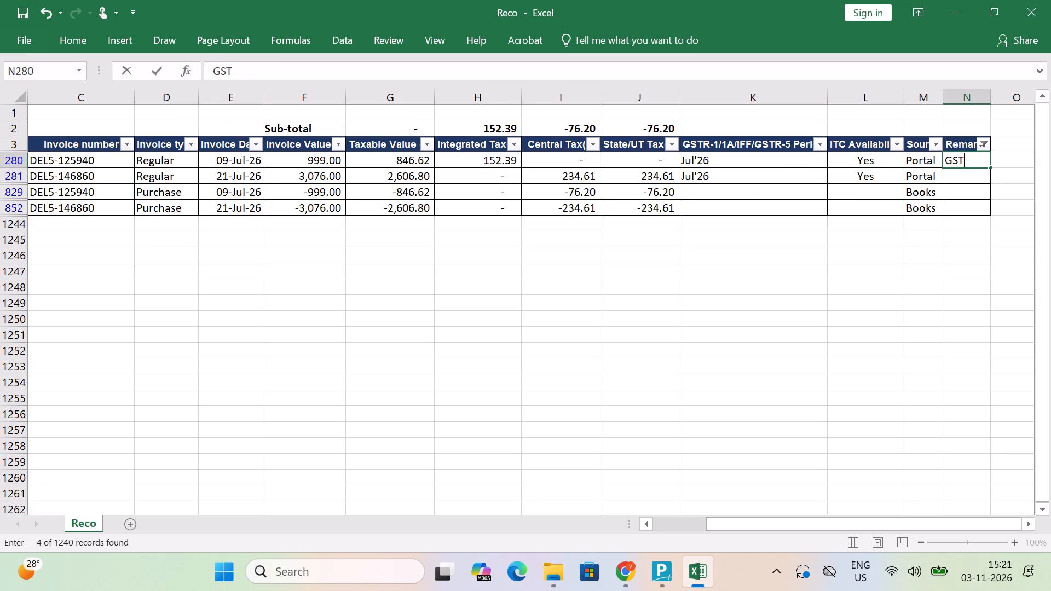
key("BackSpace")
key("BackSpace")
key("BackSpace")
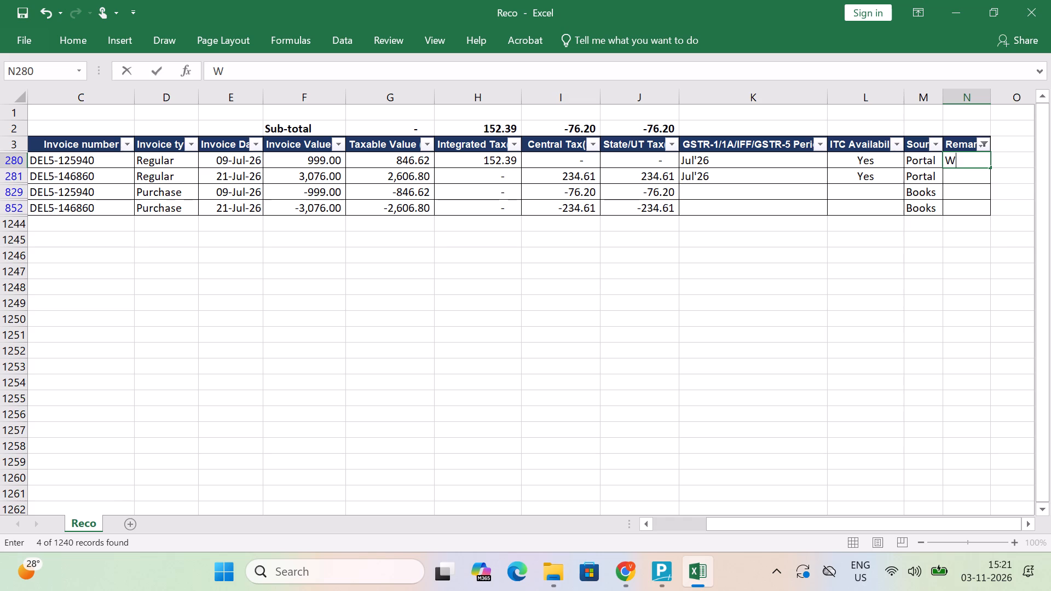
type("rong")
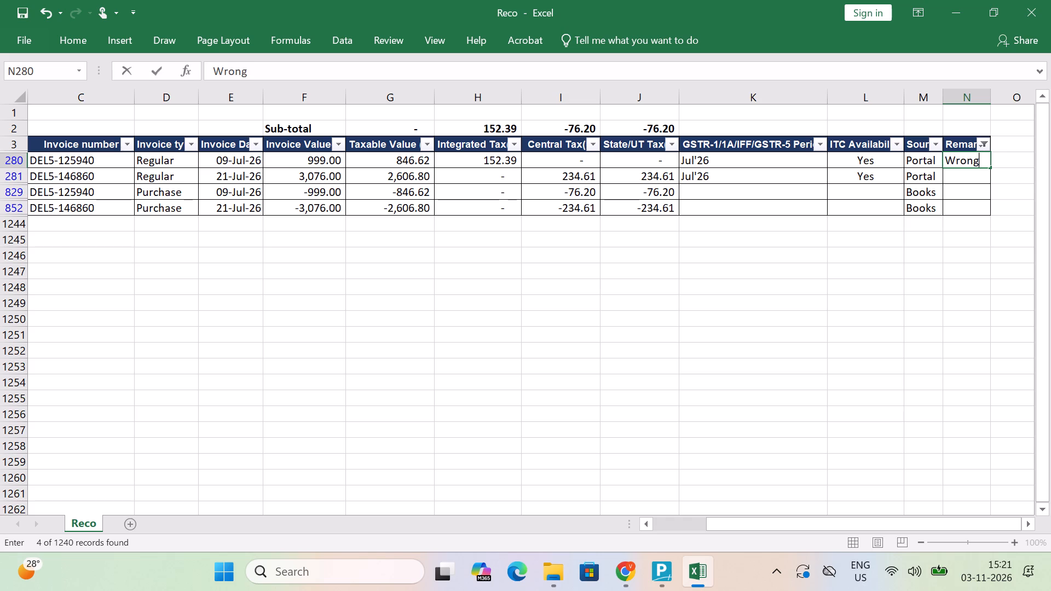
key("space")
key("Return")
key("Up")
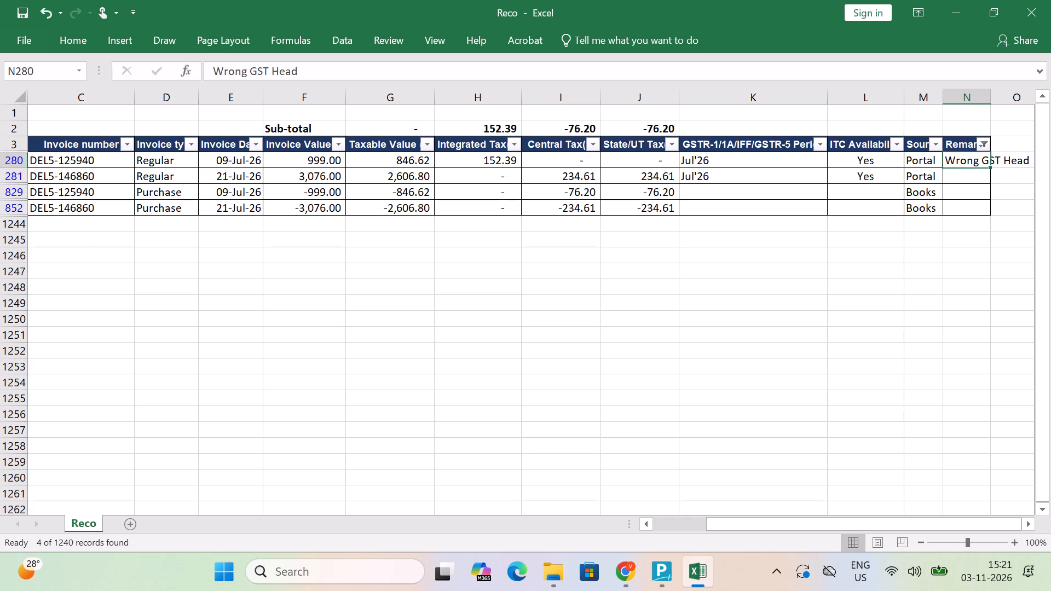
Copy the Wrong GST Head remark to the Books row of invoice DEL5-125940.
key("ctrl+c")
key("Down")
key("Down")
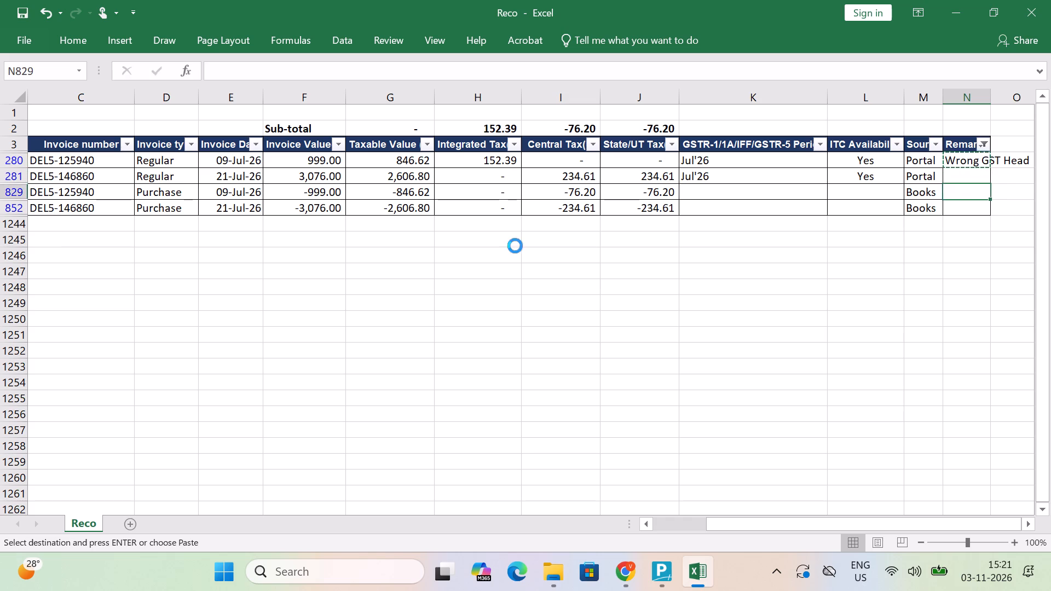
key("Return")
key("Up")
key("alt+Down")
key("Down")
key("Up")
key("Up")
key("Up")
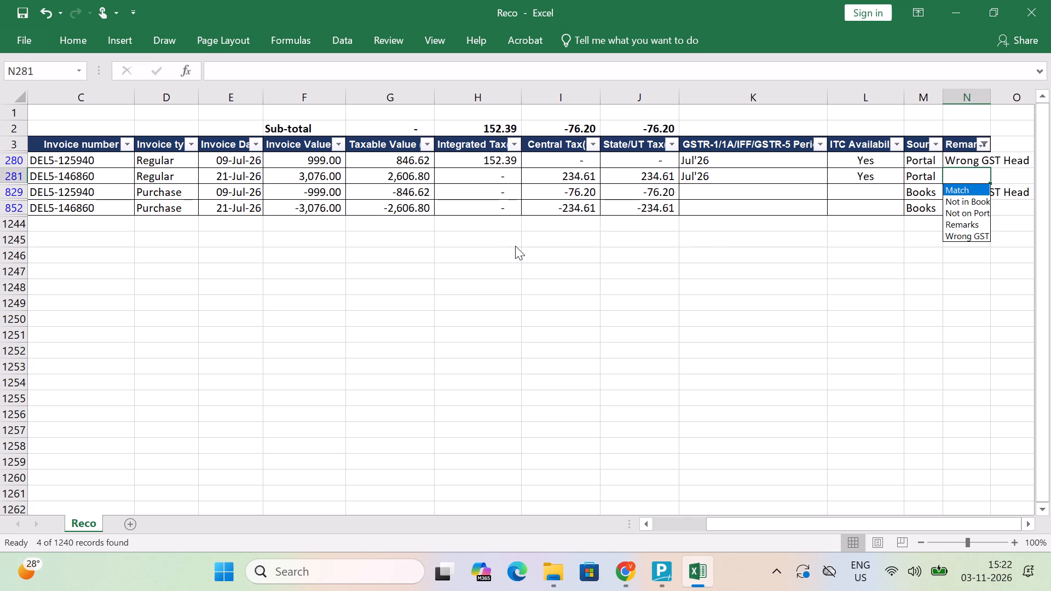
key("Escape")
Reapply the blanks-only filter on Remarks to hide the rows already marked, and go to the first remaining row's Remarks cell.
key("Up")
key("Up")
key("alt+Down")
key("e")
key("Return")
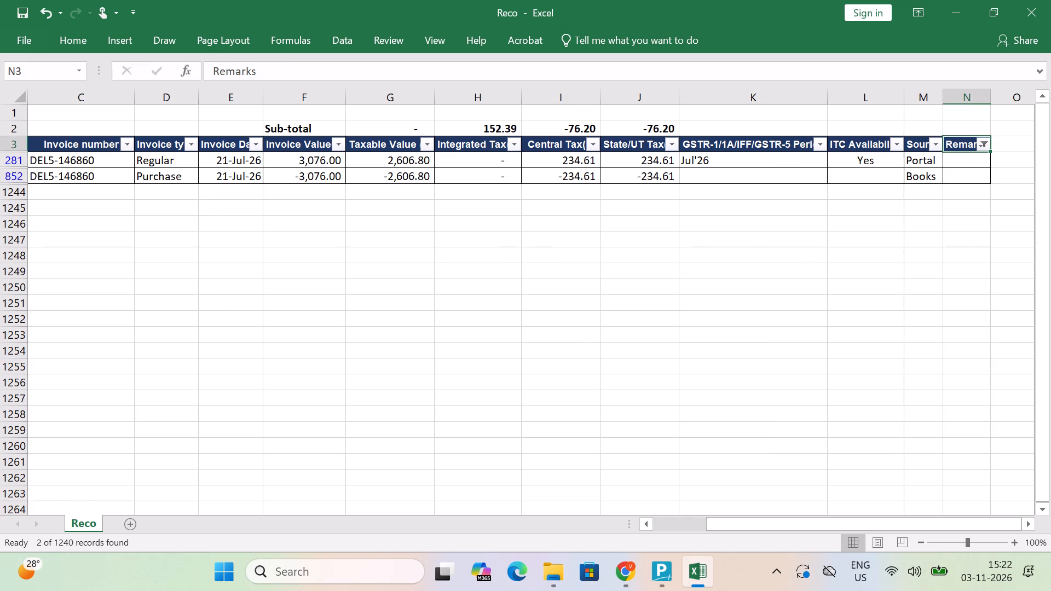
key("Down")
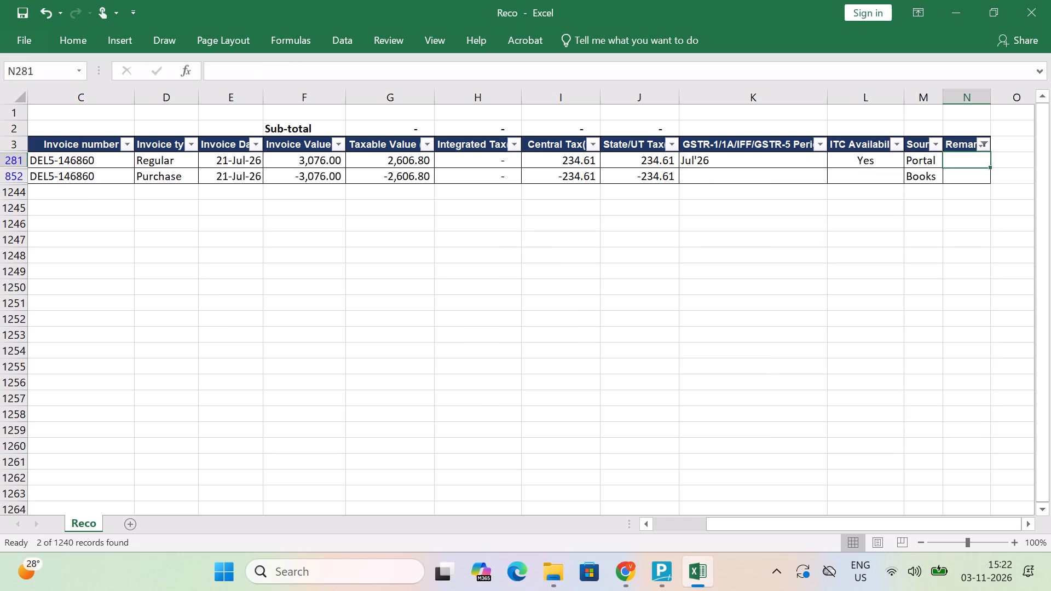
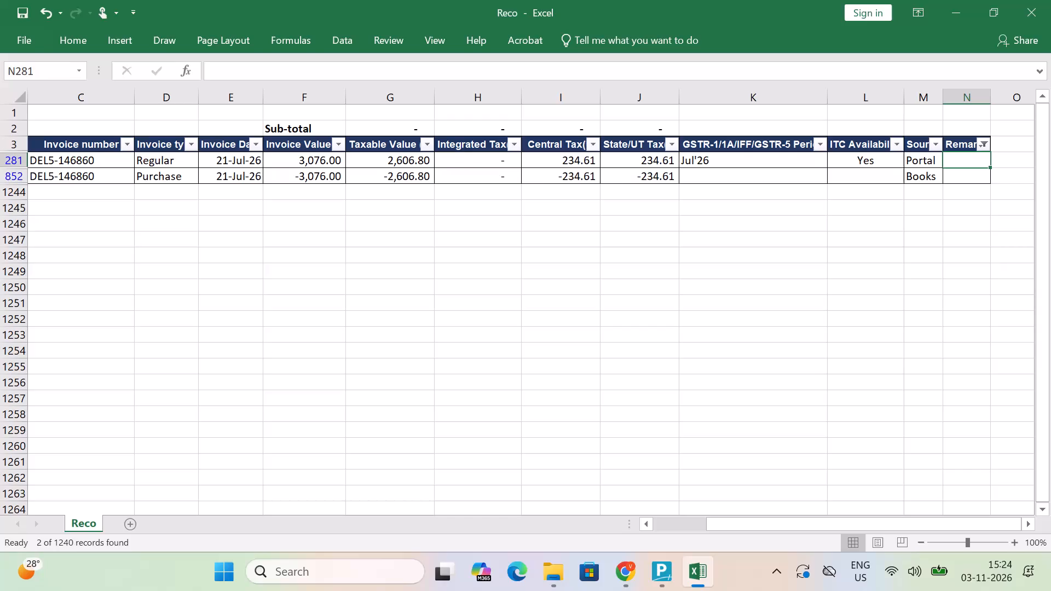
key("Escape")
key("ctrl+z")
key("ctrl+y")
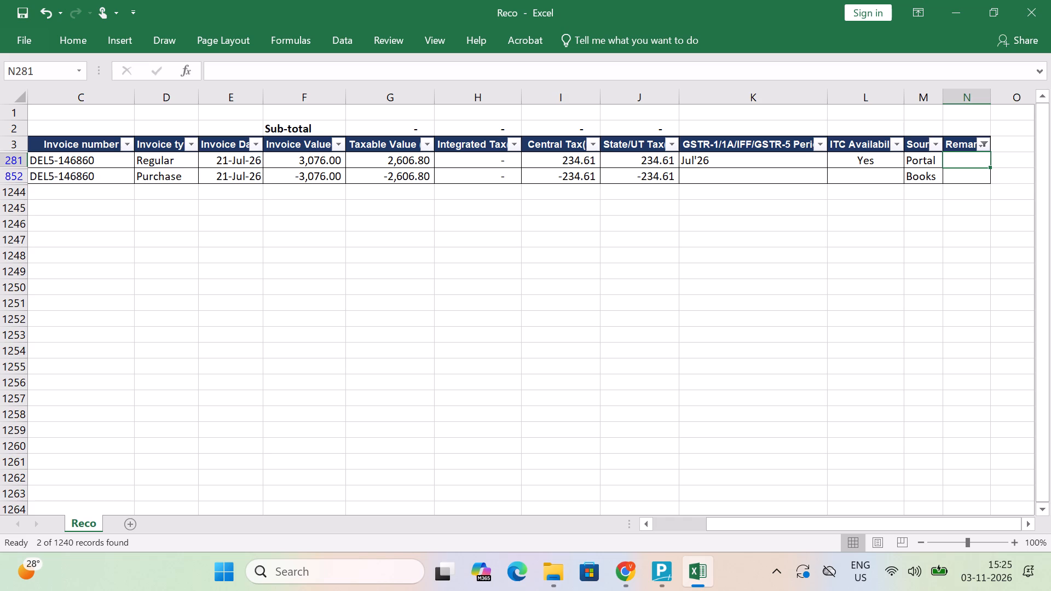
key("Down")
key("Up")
Set Remarks to Match for both the Portal and Books rows of invoice DEL5-146860.
key("alt+Down")
key("Down")
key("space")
key("Down")
key("alt+Down")
key("Down")
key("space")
Filter the GSTIN of supplier column to only JV HUF, the entry following 06AAGCE8352C1ZT in the list.
key("Up")
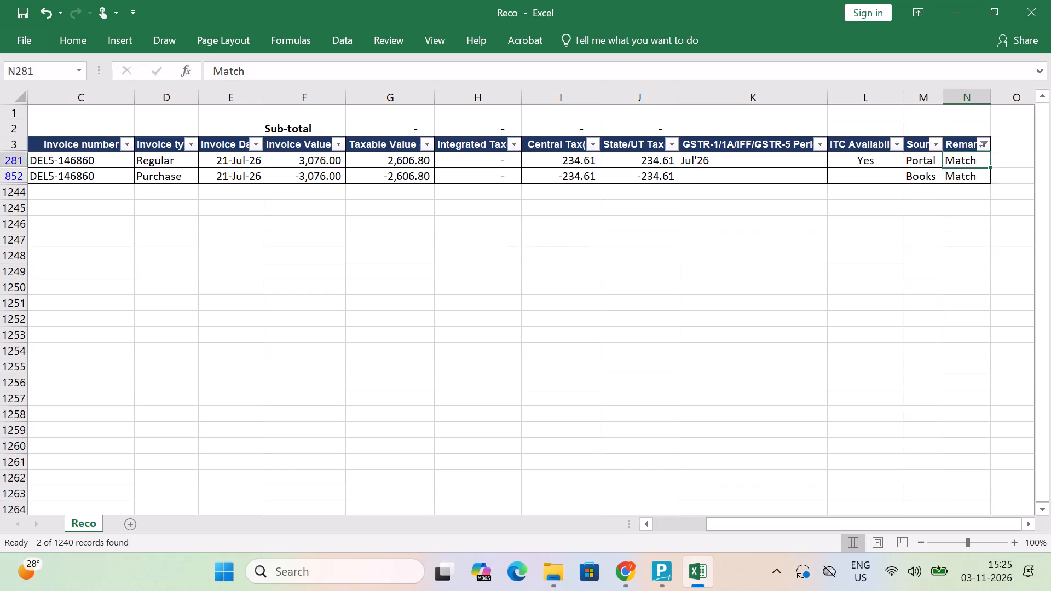
key("Up")
key("ctrl+Left")
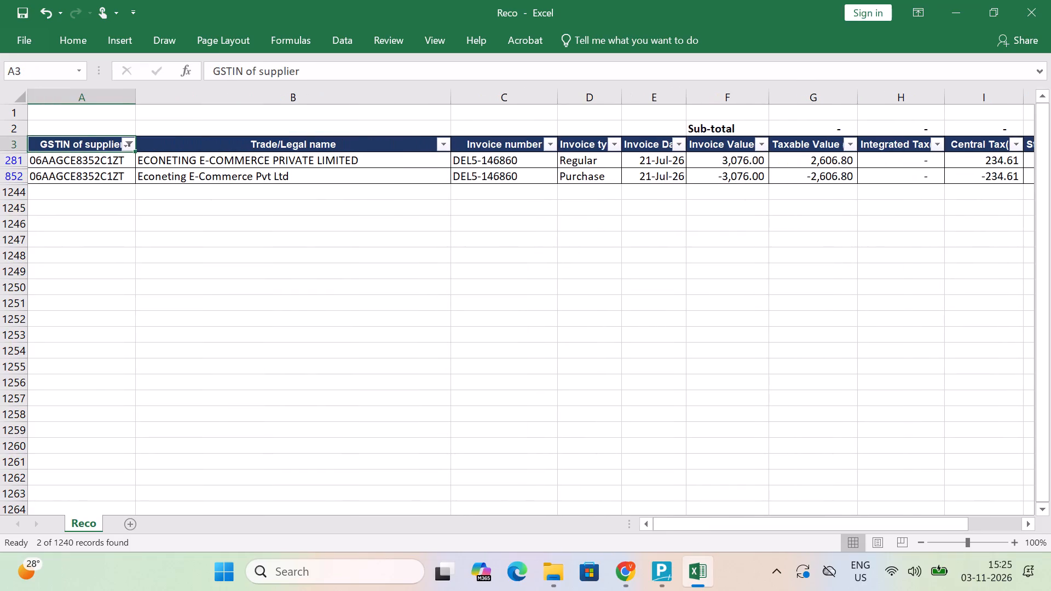
key("alt+Down")
key("alt+Down")
key("alt+Down")
key("alt+Down")
key("alt+Down")
key("alt+Down")
key("alt+Down")
key("alt+Down")
key("alt+Down")
key("Down")
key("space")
key("Down")
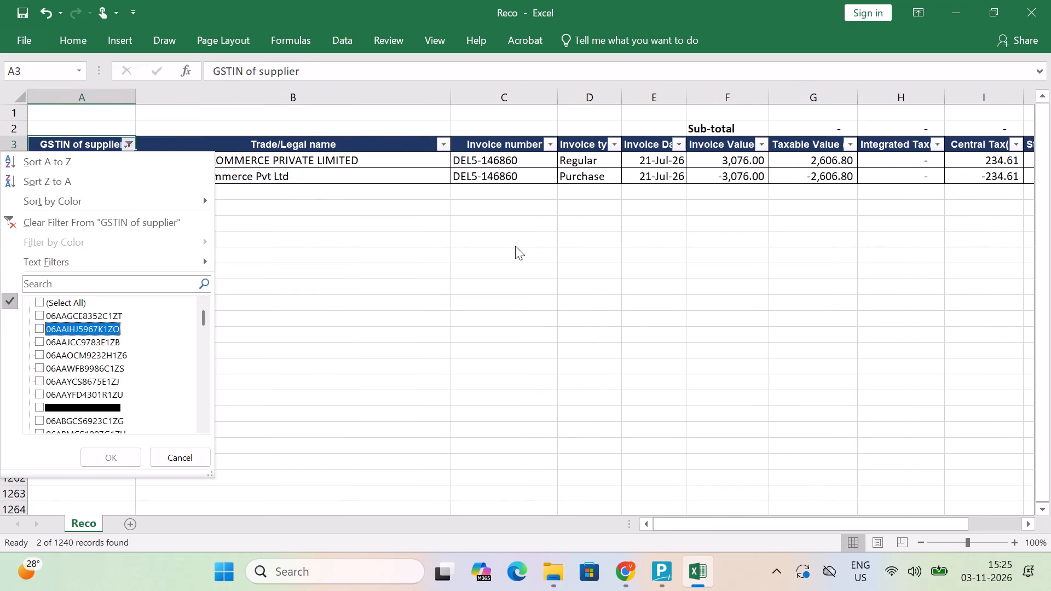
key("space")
key("Return")
key("ctrl+Right")
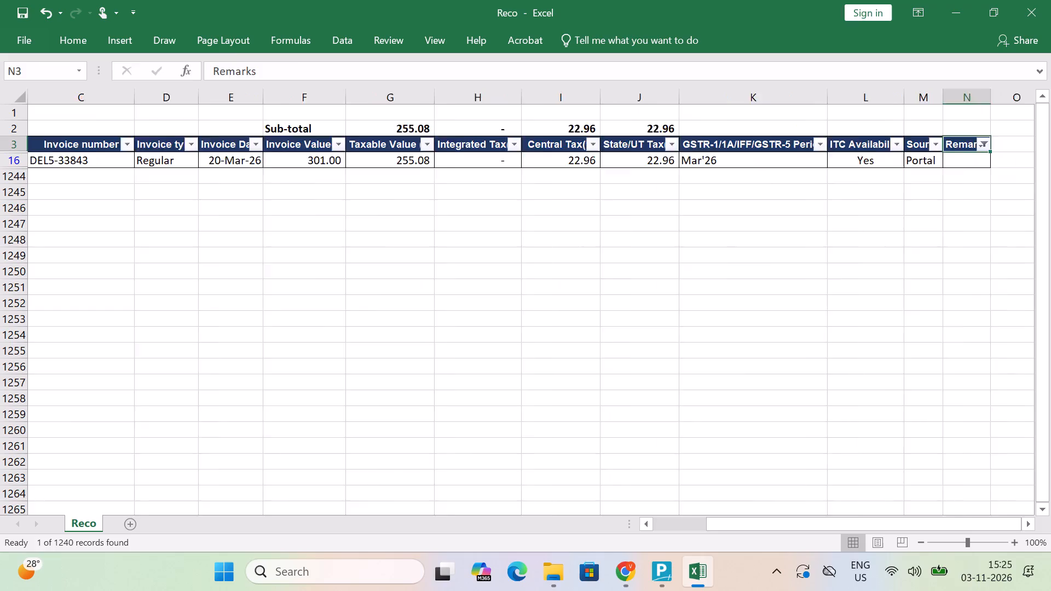
key("ctrl+Left")
key("ctrl+Right")
key("Down")
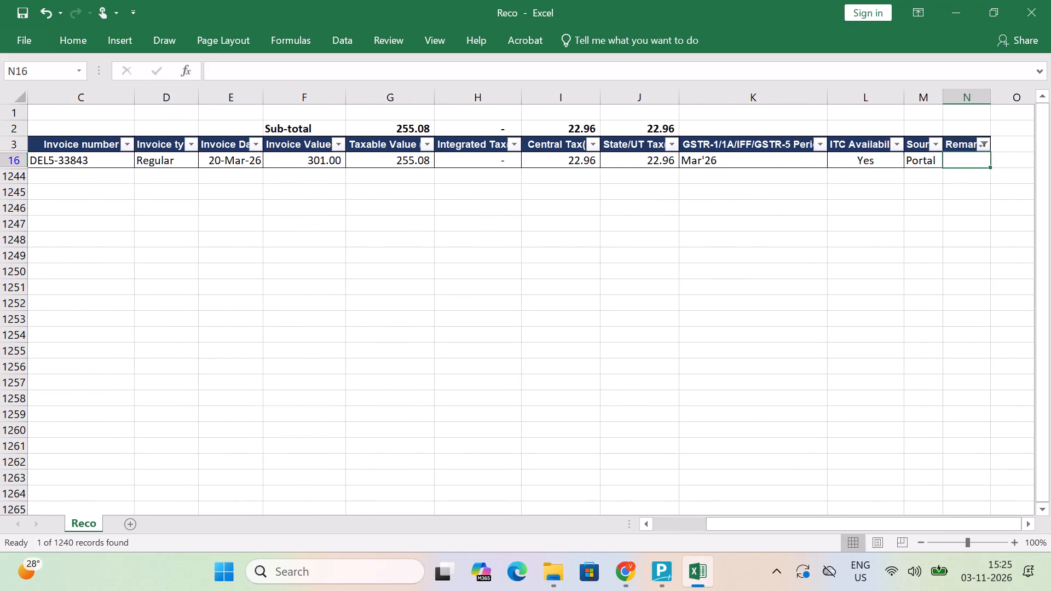
key("Up")
key("ctrl+Left")
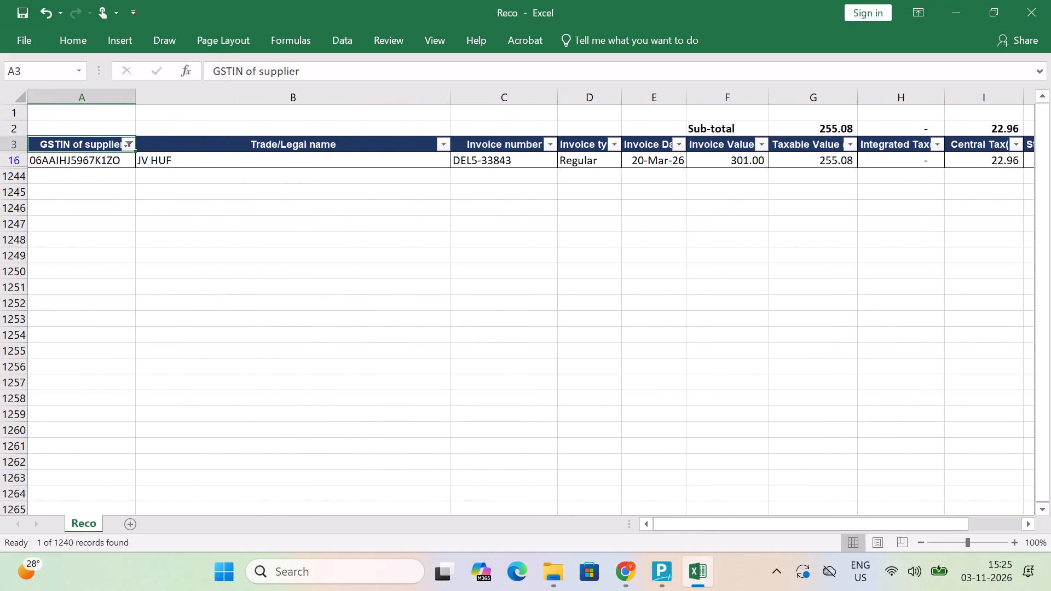
key("ctrl+Right")
key("Down")
key("alt+Down")
key("Down")
key("Down")
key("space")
Switch the GSTIN of supplier filter to only 06AAJCC9783E1ZB.
key("Up")
key("Left")
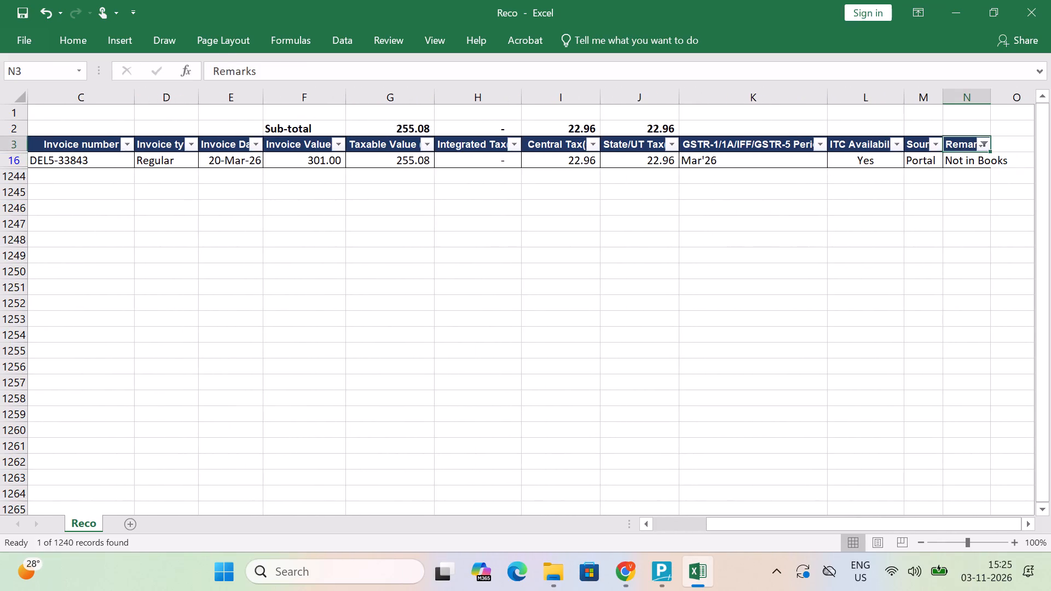
key("ctrl+Left")
key("alt+Down")
key("alt+Down")
key("alt+Down")
key("alt+Down")
key("alt+Down")
key("alt+Down")
key("alt+Down")
key("alt+Down")
key("alt+Down")
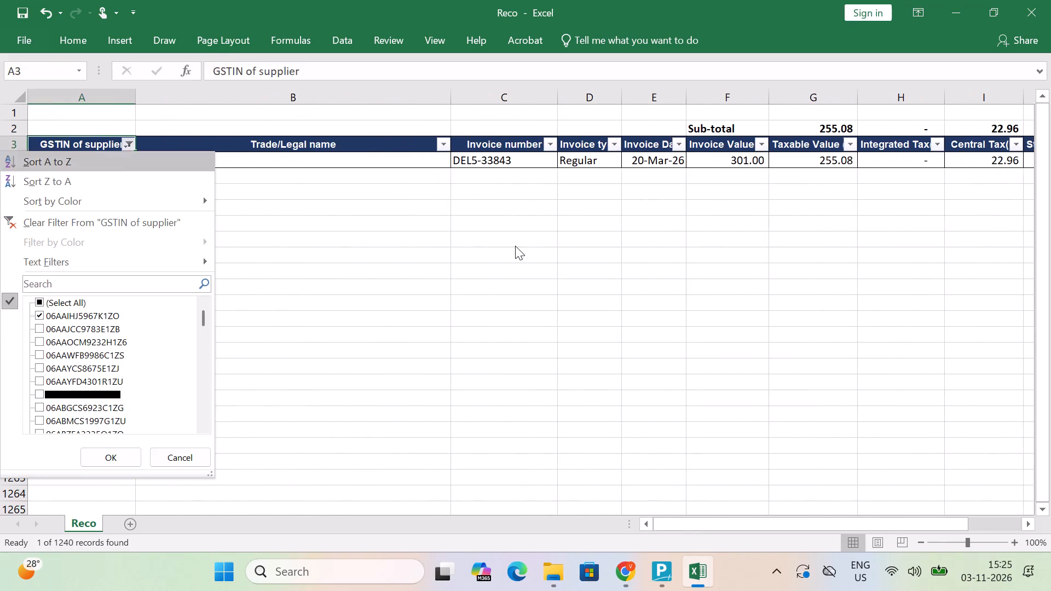
key("Down")
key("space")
key("Down")
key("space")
key("Return")
Set Remarks to Not in Books for the Portal row of invoice DEL5-2256041.
key("ctrl+Right")
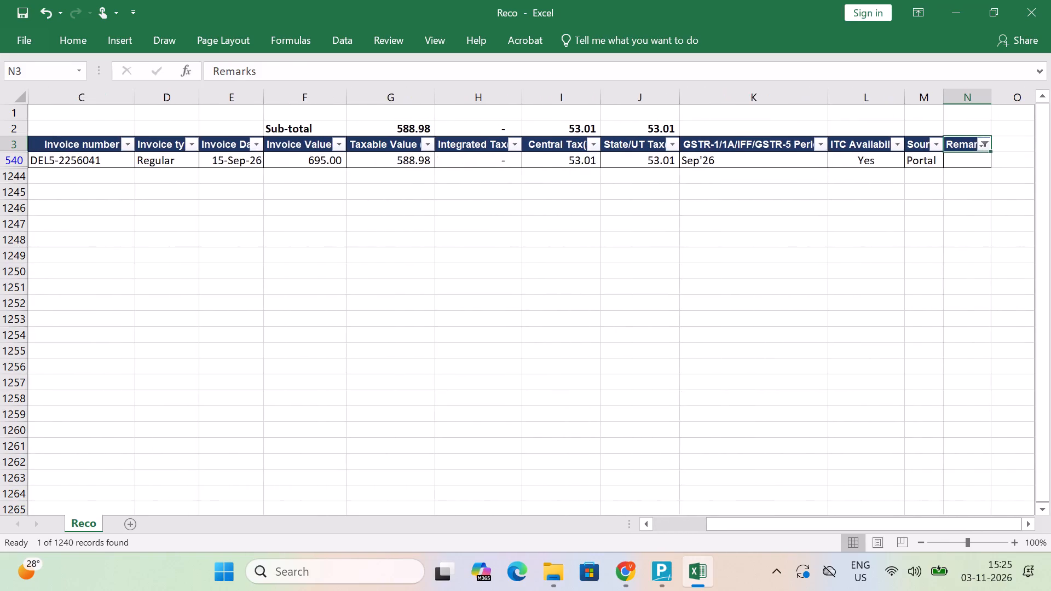
key("Down")
key("alt+Down")
key("Down")
key("Down")
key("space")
Switch the GSTIN of supplier filter to only 06AAOCM9232H1Z6, Motoflux Automotive Solutions.
key("Up")
key("ctrl+Left")
key("alt+Down")
key("alt+Down")
key("alt+Down")
key("alt+Down")
key("alt+Down")
key("alt+Down")
key("alt+Down")
key("alt+Down")
key("alt+Down")
key("alt+Down")
key("alt+Down")
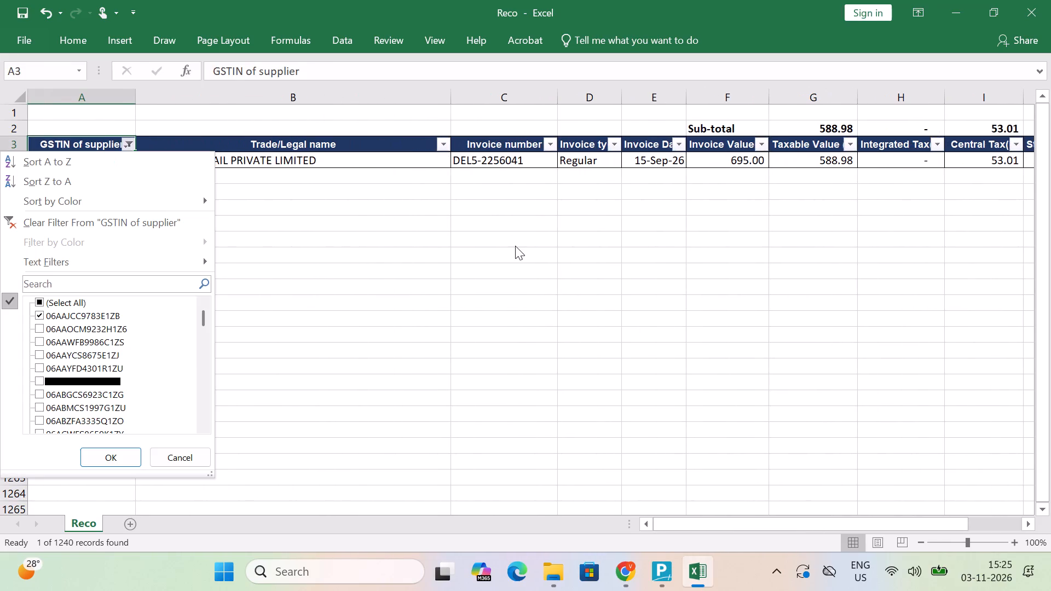
key("Up")
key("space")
key("Down")
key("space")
key("Return")
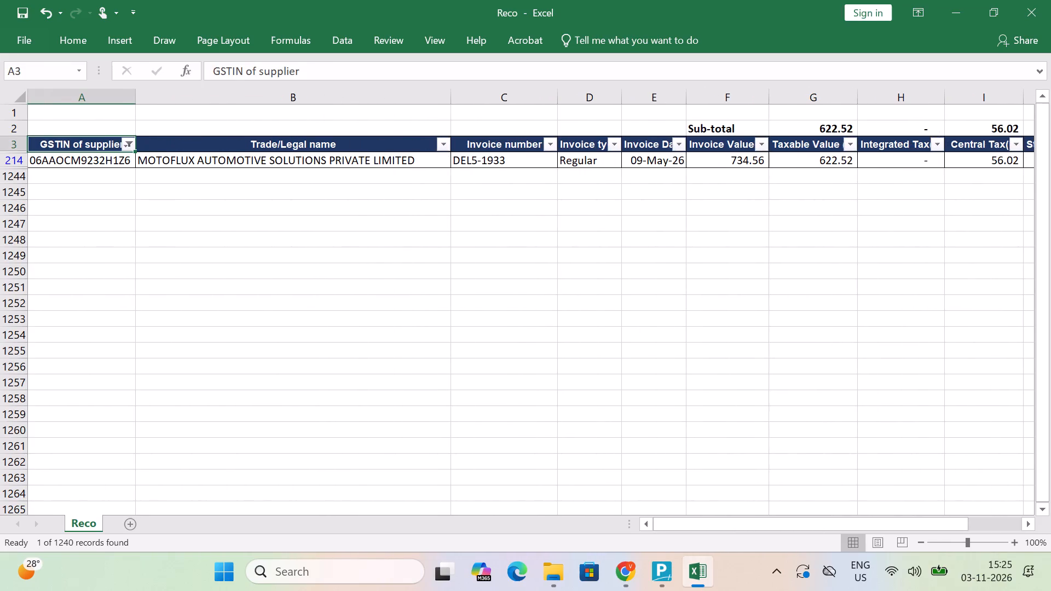
Set Remarks to Not in Books for the Portal row of invoice DEL5-1933.
key("ctrl+Right")
key("Down")
key("alt+Down")
key("Down")
key("Down")
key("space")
Switch the GSTIN of supplier filter to only 06AAWFB9986C1ZS, B K Sales.
key("Up")
key("ctrl+Left")
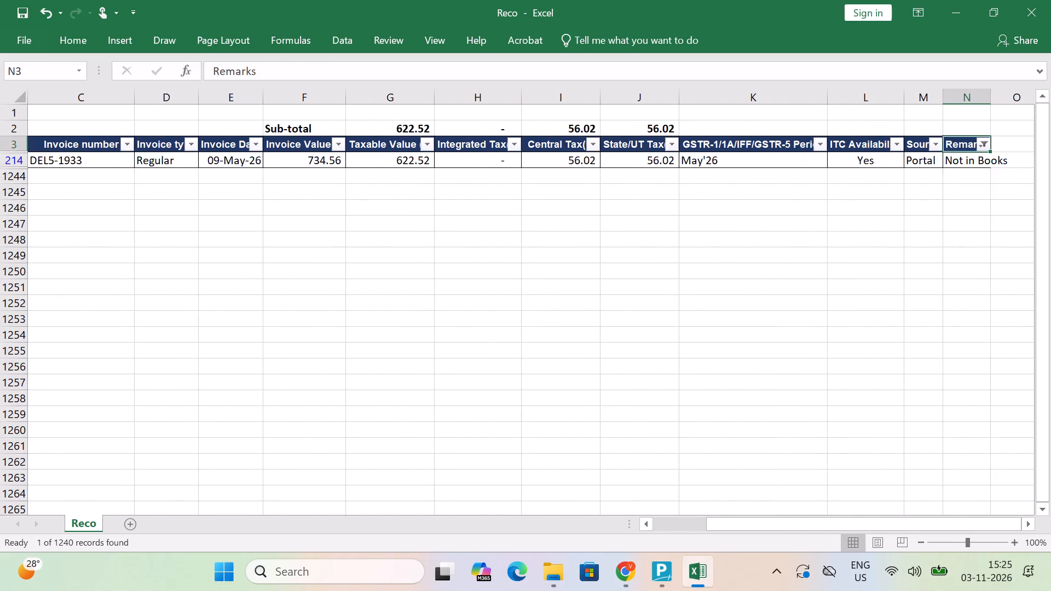
key("alt+Down")
key("alt+Down")
key("alt+Down")
key("alt+Down")
key("alt+Down")
key("alt+Down")
key("alt+Down")
key("alt+Down")
key("alt+Down")
key("Down")
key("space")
key("Down")
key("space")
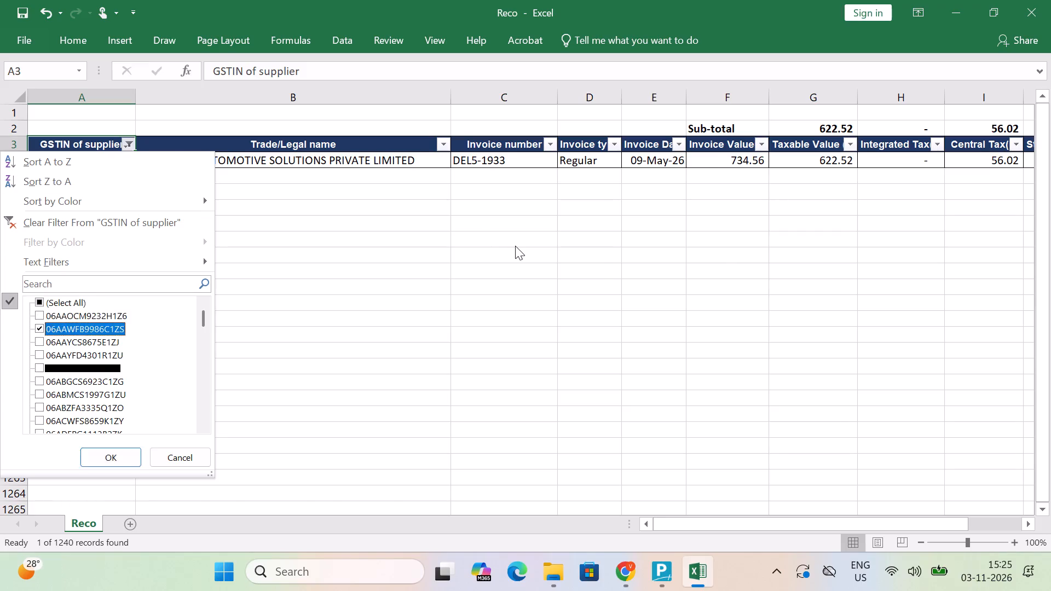
key("Return")
Filter B K Sales' rows by Invoice Date to show only 17 and 18 August 2026.
key("ctrl+Right")
key("Down")
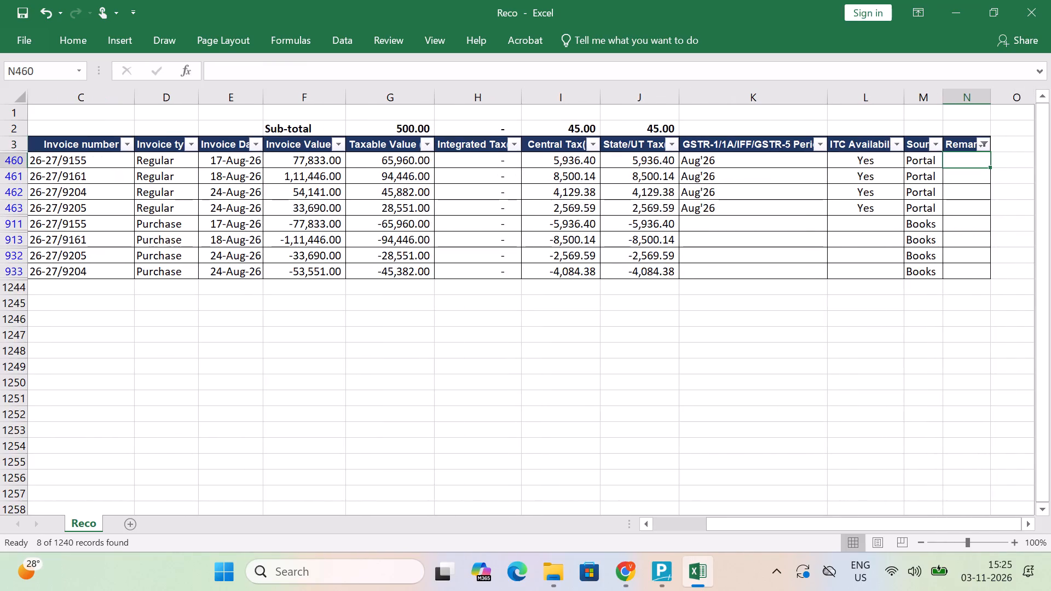
key("Left")
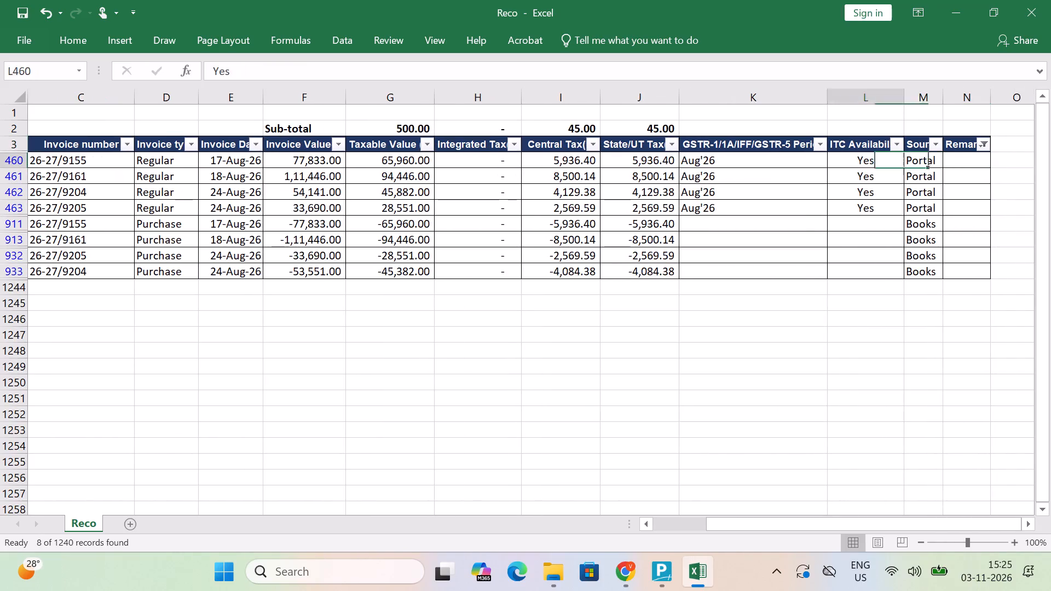
key("Left")
key("Left")
key("Left")
key("Up")
key("ctrl+Left")
key("Right")
key("Right")
key("Right")
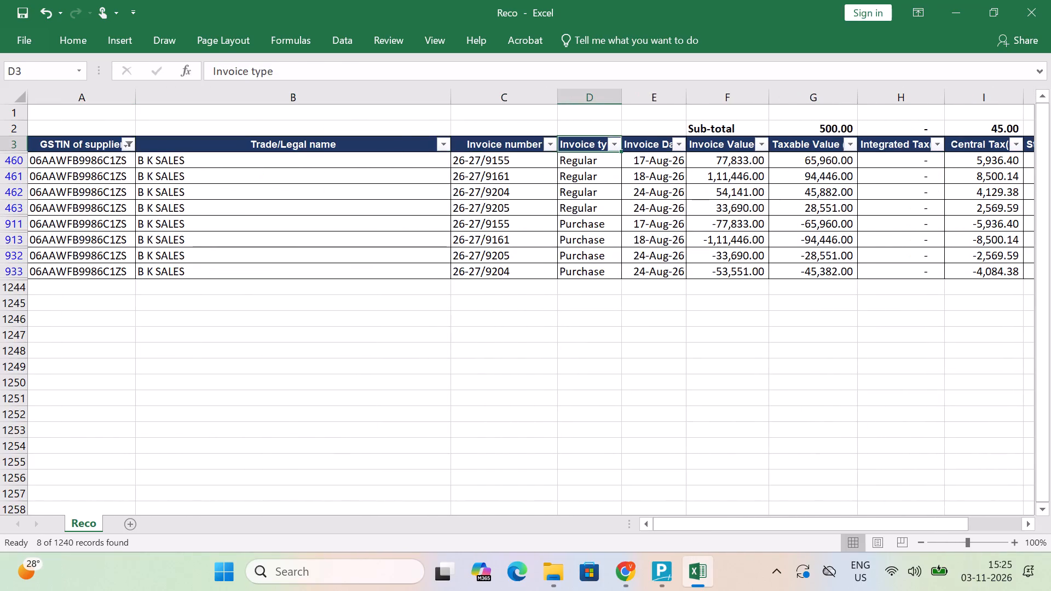
key("Right")
key("alt+Down")
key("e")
key("Tab")
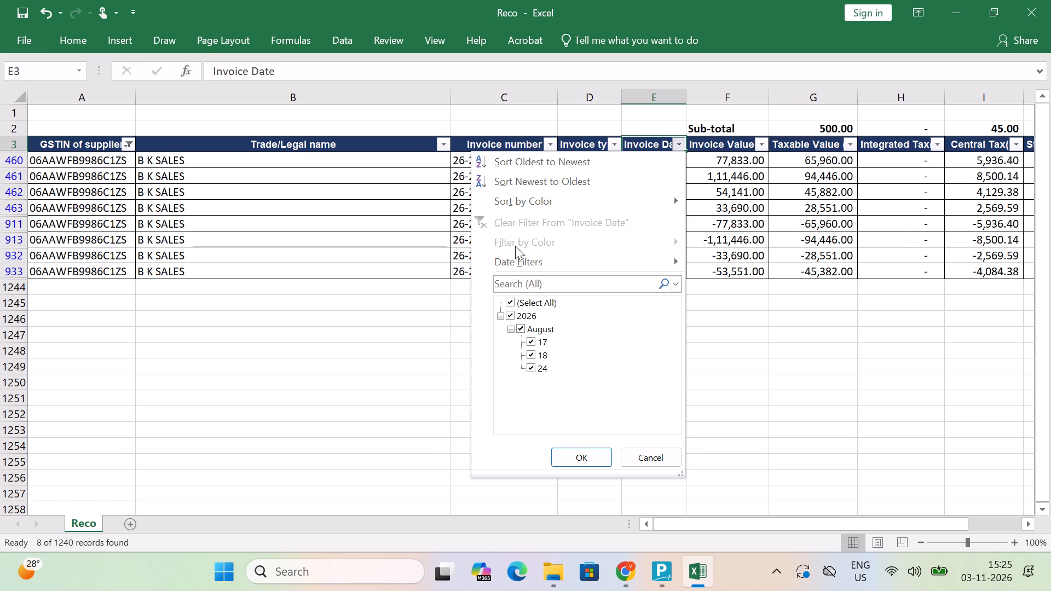
key("Tab")
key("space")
key("Down")
key("Down")
key("Down")
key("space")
key("Down")
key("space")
key("Return")
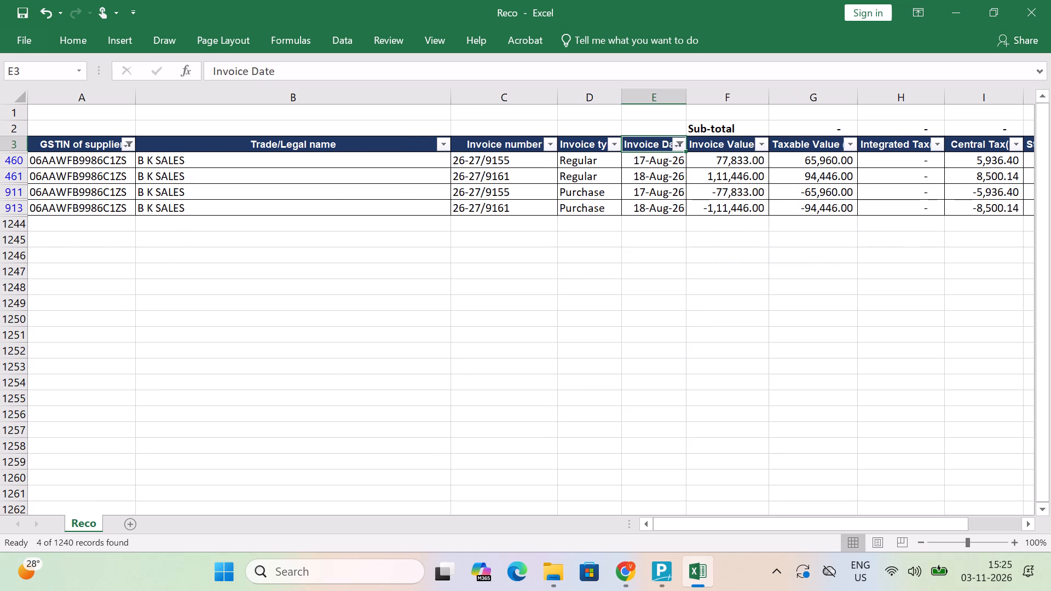
Set Remarks to Match on the first Portal row and fill it down all visible rows of invoices 26-27/9155 and 26-27/9161.
key("ctrl+Right")
key("Down")
key("alt+Down")
key("Down")
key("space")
key("Left")
key("ctrl+Down")
key("Right")
key("ctrl+shift+Up")
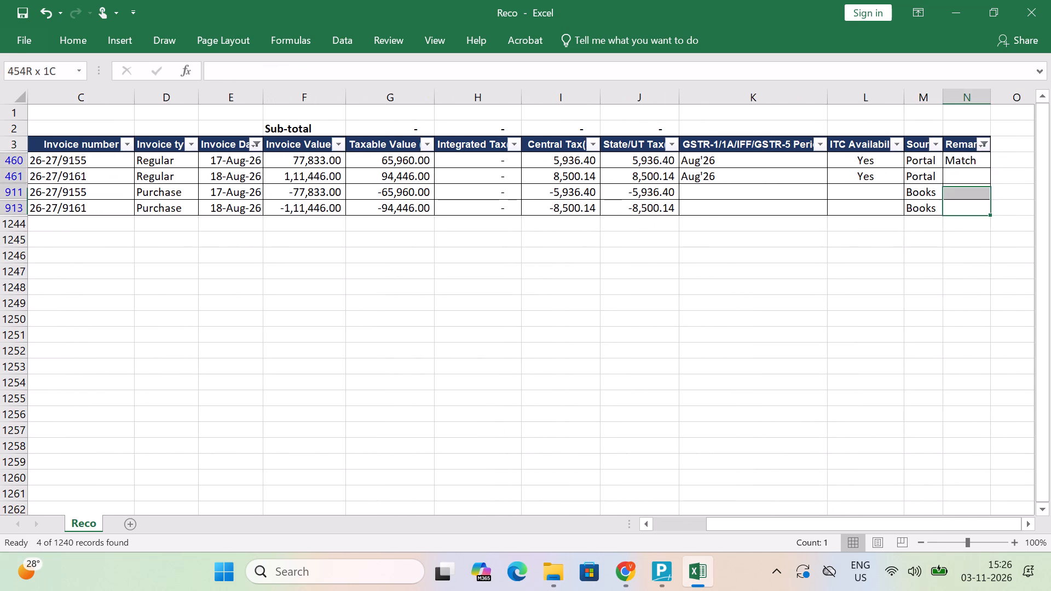
key("alt+semicolon")
key("ctrl+d")
Clear the Invoice Date filter to bring up B K Sales' remaining unmarked rows.
key("ctrl+Up")
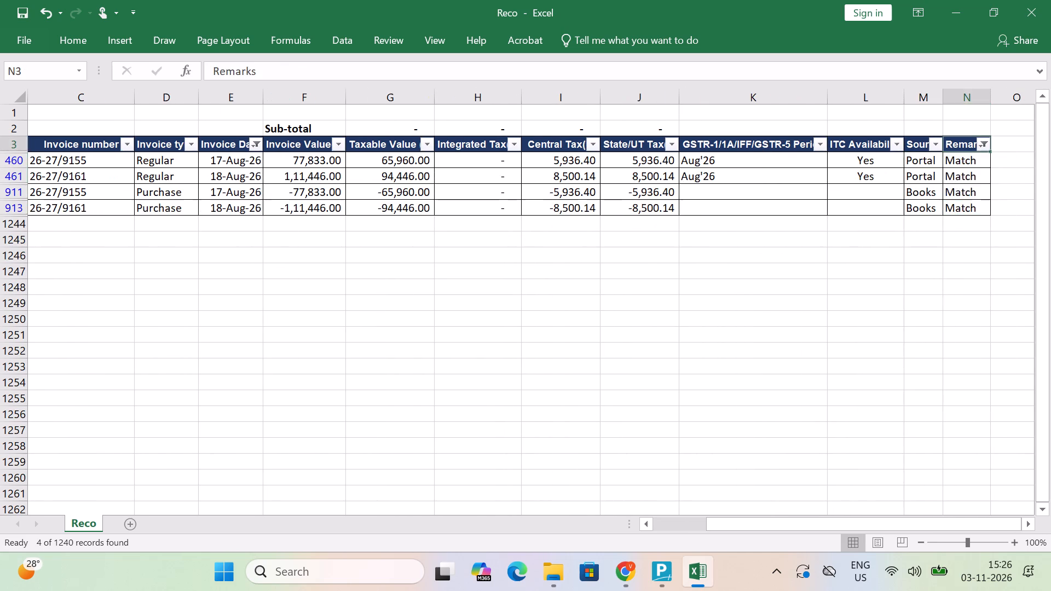
key("ctrl+Left")
key("Right")
key("Right")
key("Right")
key("Right")
key("alt+Down")
key("Down")
key("Down")
key("Down")
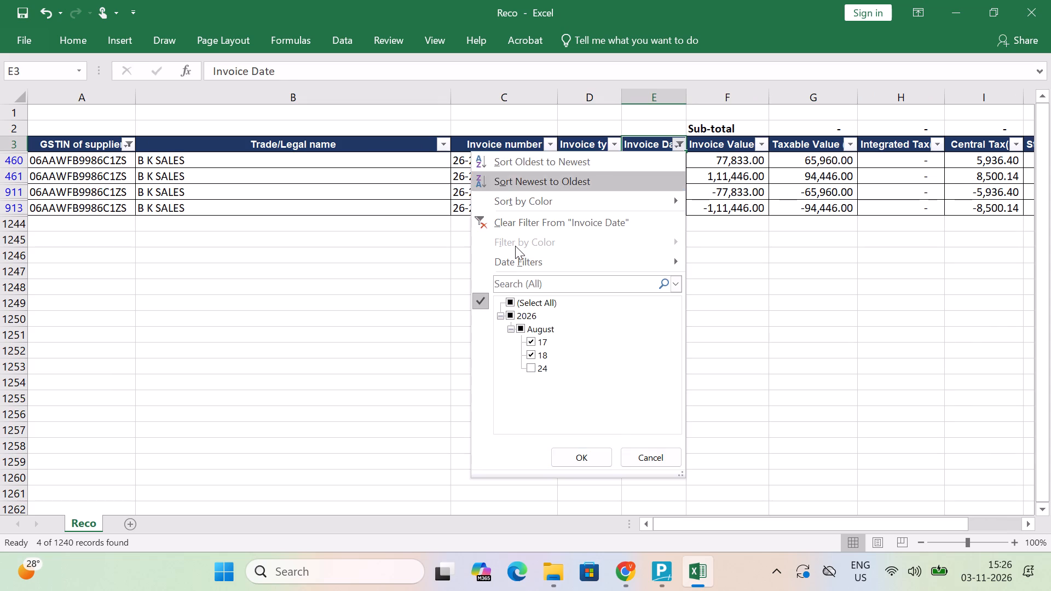
key("Down")
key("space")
Set Remarks to Match on both the Portal and Books rows of B K Sales invoice 26-27/9205.
key("ctrl+Right")
key("Down")
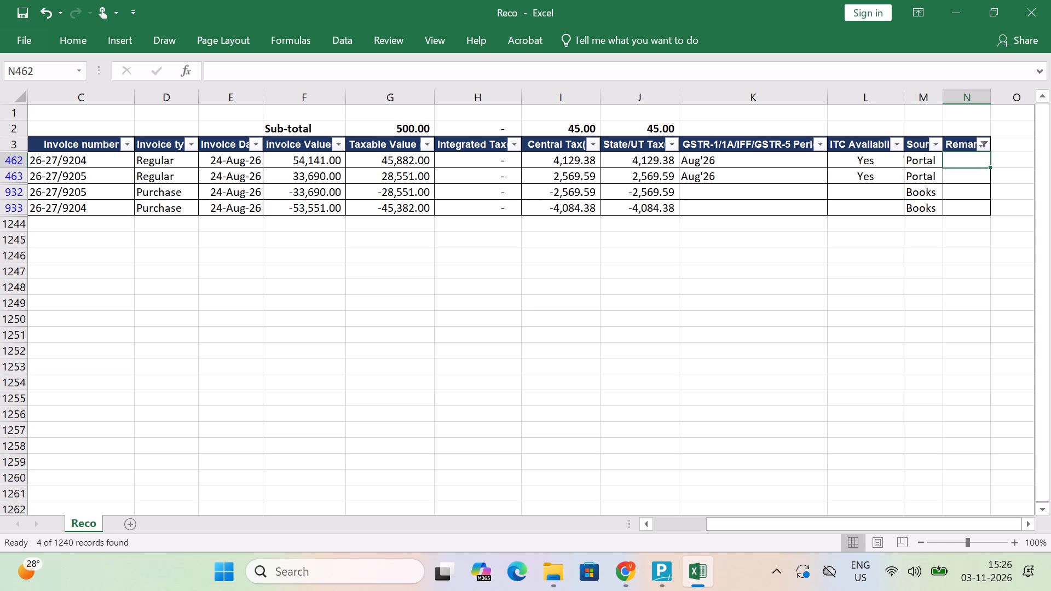
key("alt+Down")
key("Down")
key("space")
key("Down")
key("alt+Down")
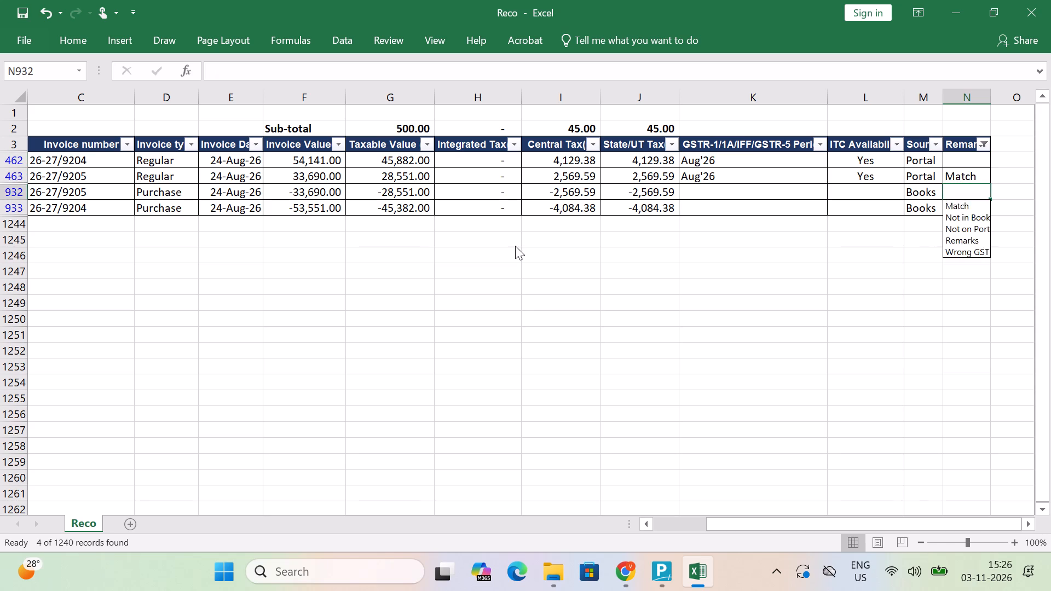
key("Down")
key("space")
Reapply the Remarks filter so that only B K Sales' unmarked rows are listed.
key("Up")
key("Up")
key("Up")
key("alt+Down")
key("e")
key("Return")
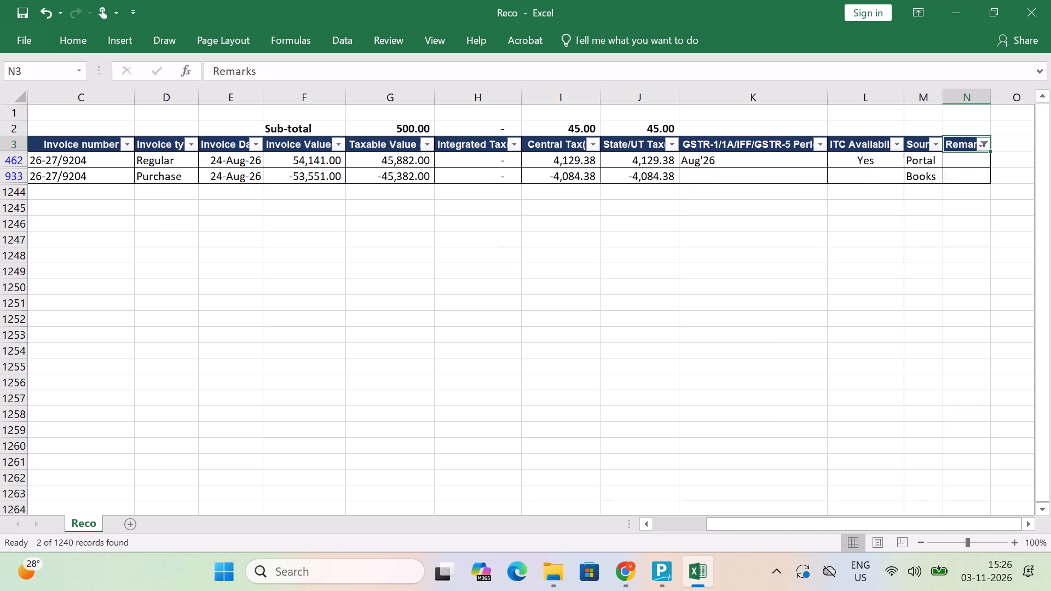
Enter Amt.Mismatch as Remarks on the Portal row of invoice 26-27/9204 and copy it to its Books row.
key("Down")
key("alt+Down")
key("Down")
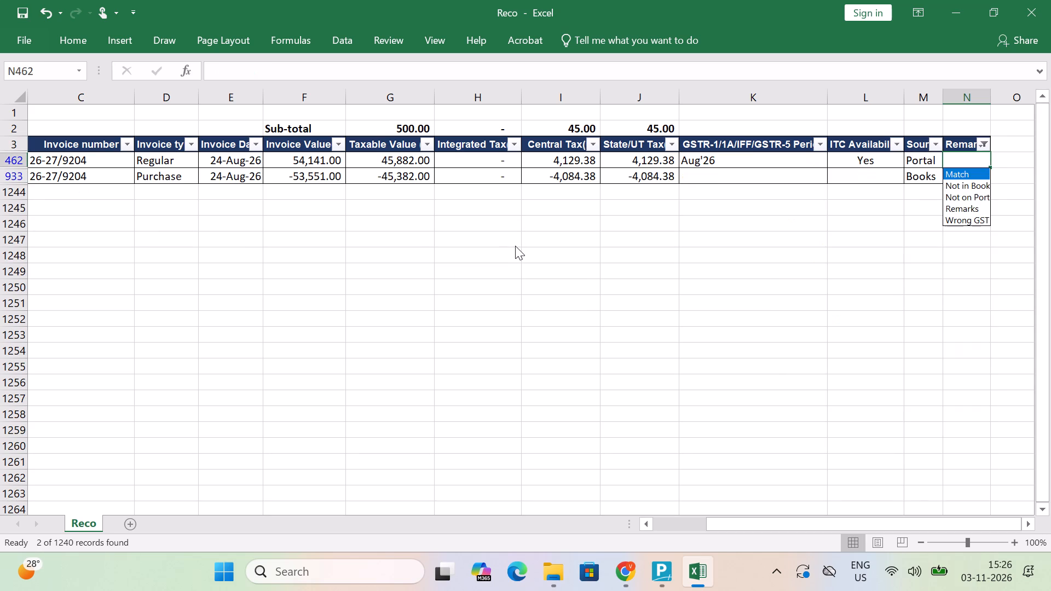
key("Escape")
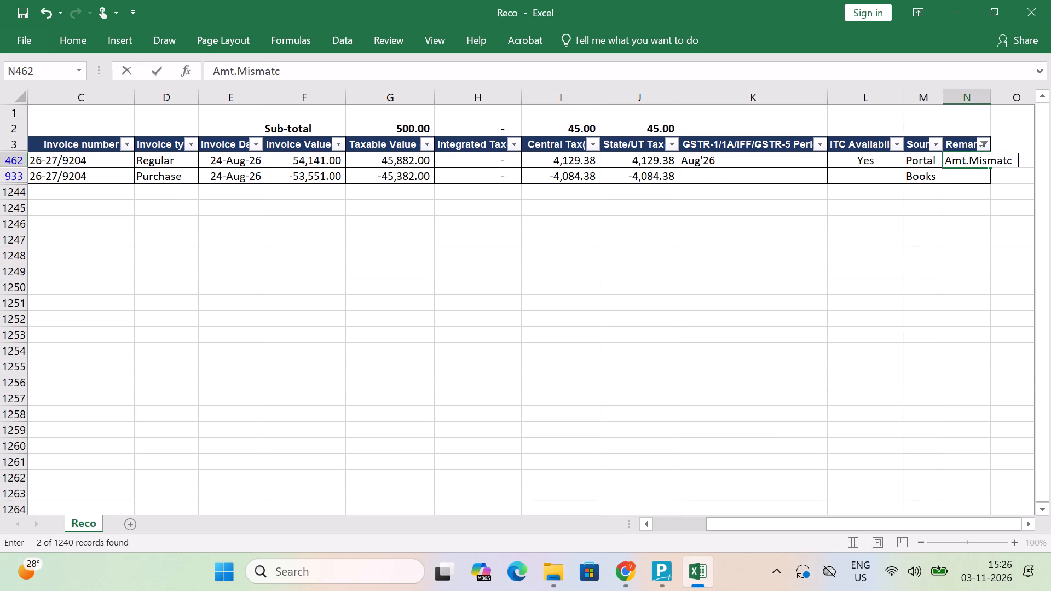
key("Return")
key("Up")
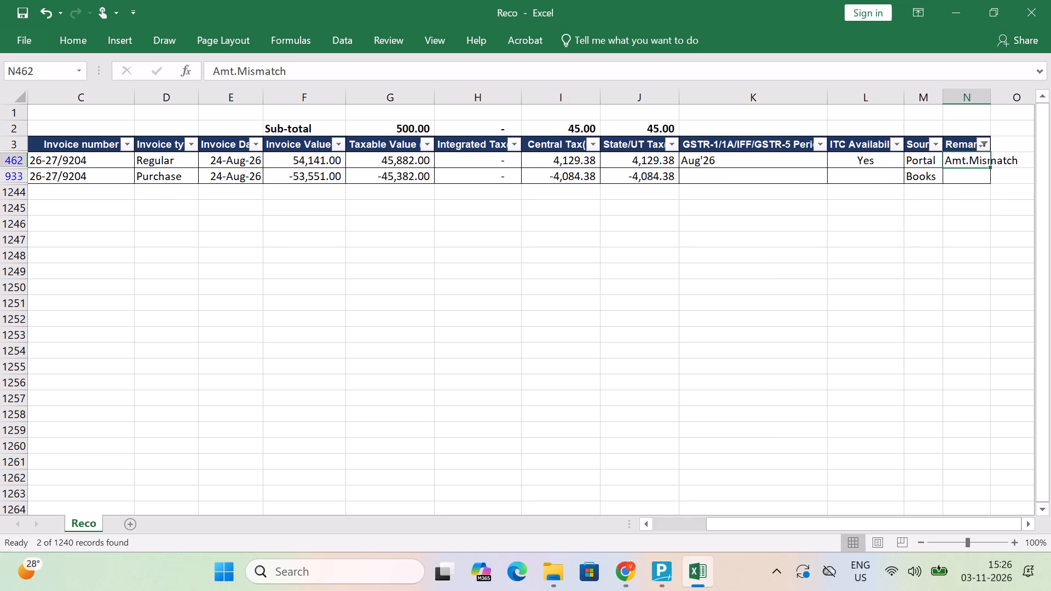
key("ctrl+c")
key("ctrl+Down")
key("ctrl+Up")
key("Down")
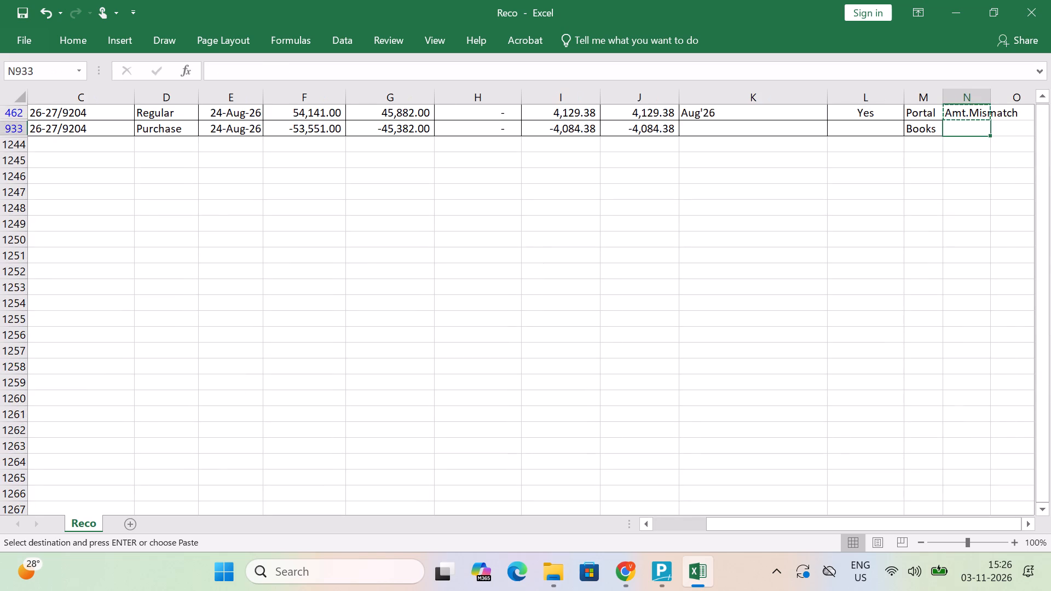
key("Return")
Switch the GSTIN of supplier filter from B K Sales to only 06AAYCS8675E1ZJ.
key("Up")
key("Up")
key("Up")
key("Up")
key("Down")
key("Down")
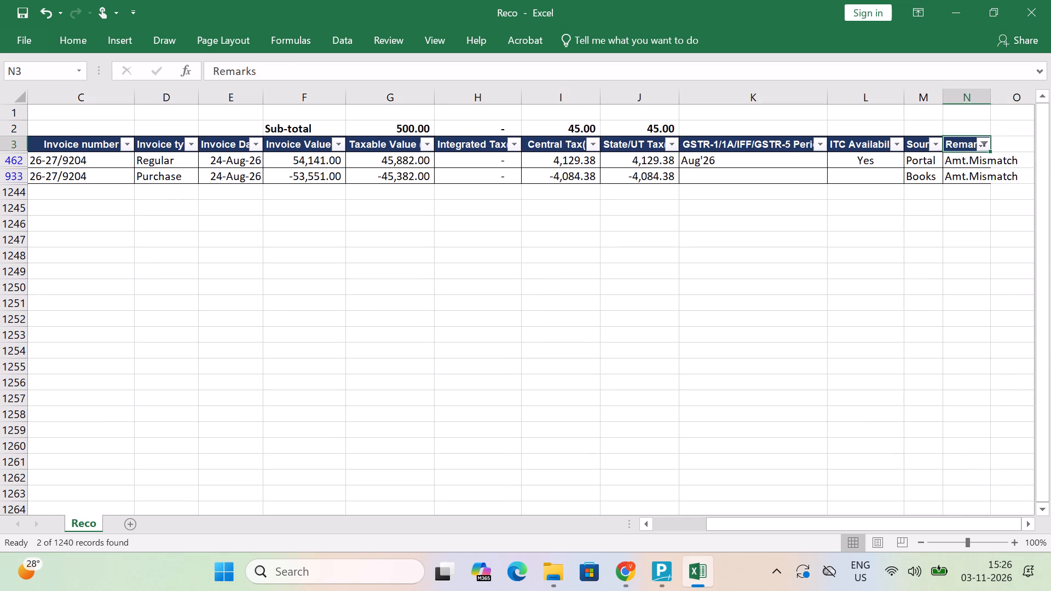
key("ctrl+Left")
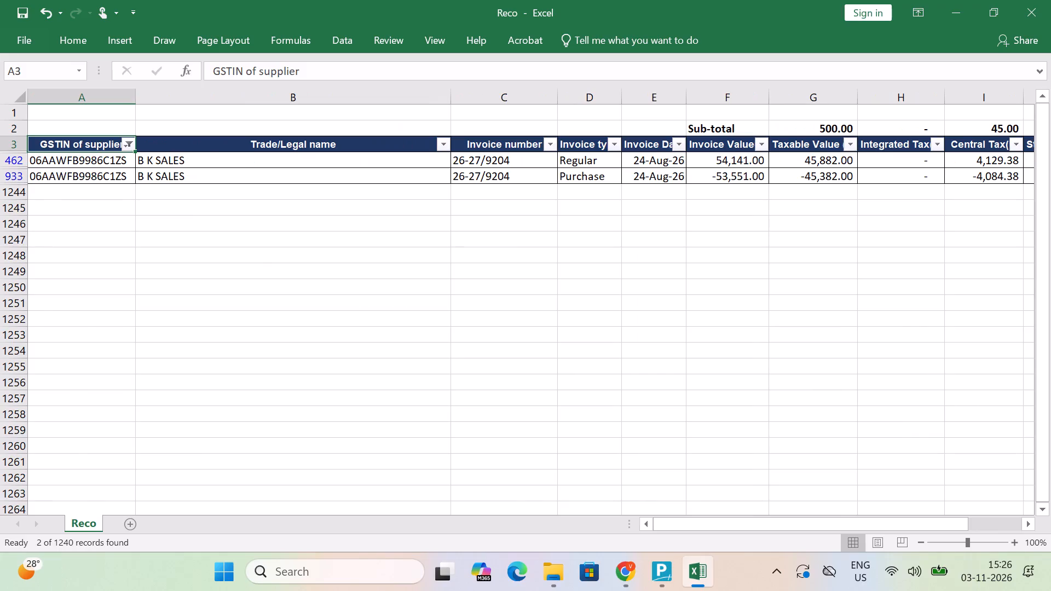
key("alt+Down")
key("alt+Down")
key("alt+Down")
key("alt+Down")
key("alt+Down")
key("alt+Down")
key("alt+Down")
key("alt+Down")
key("alt+Down")
key("Down")
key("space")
key("Down")
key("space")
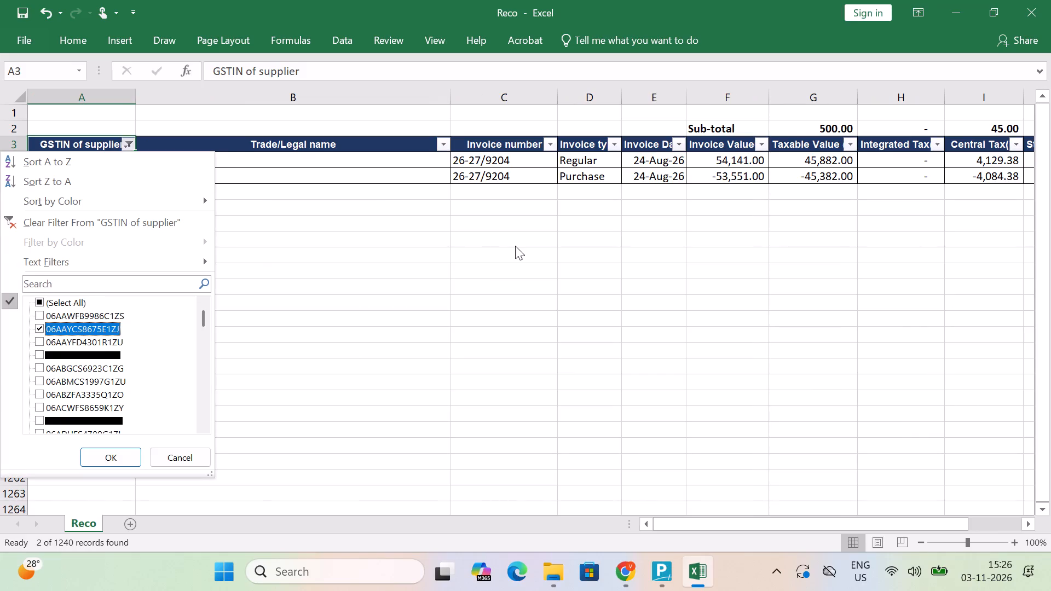
key("Return")
Set Remarks to Not in Books on Portal invoice DEL4-2480.
key("ctrl+Right")
key("Down")
key("alt+Down")
key("Down")
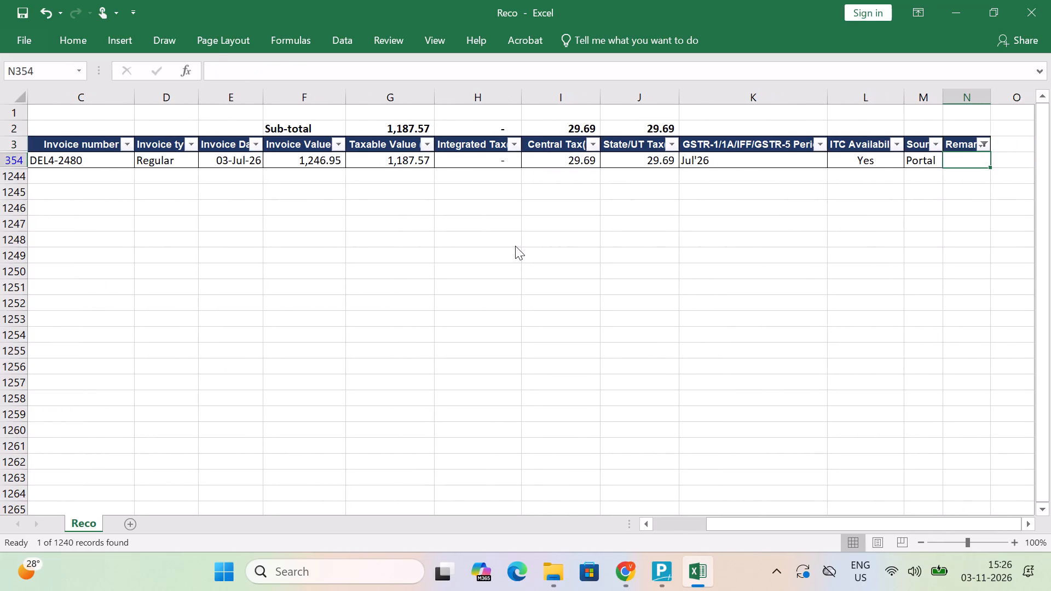
key("Down")
key("Down")
key("Down")
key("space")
key("alt+Down")
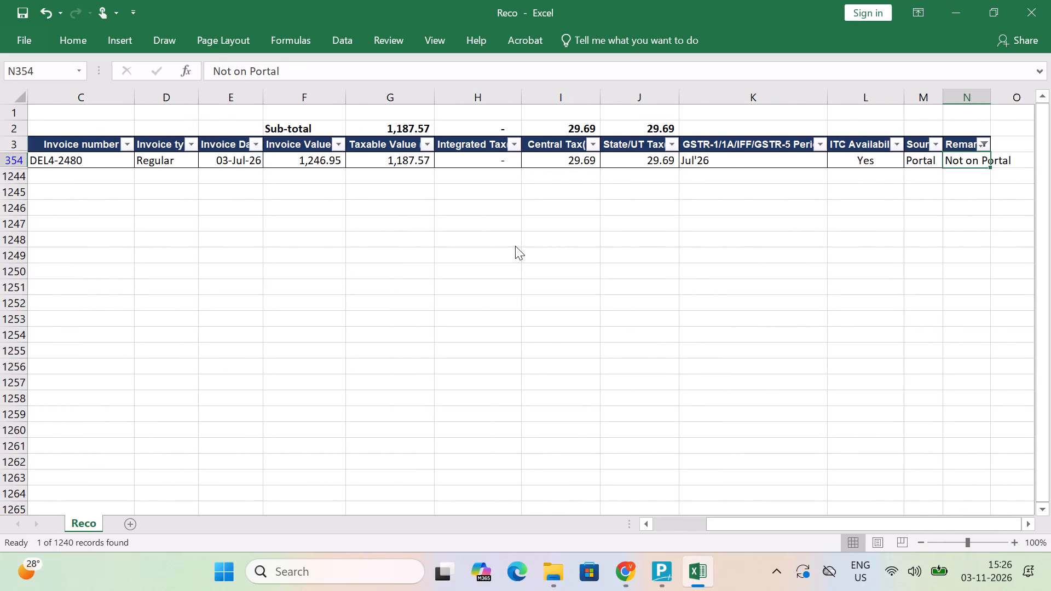
key("Down")
key("Down")
key("Down")
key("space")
Switch the GSTIN of supplier filter to only 06AAYFD4301R1ZU, Dreamworks Travels.
key("Up")
key("ctrl+Left")
key("alt+Down")
key("alt+Down")
key("alt+Down")
key("alt+Down")
key("alt+Down")
key("alt+Down")
key("alt+Down")
key("alt+Down")
key("alt+Down")
key("alt+Down")
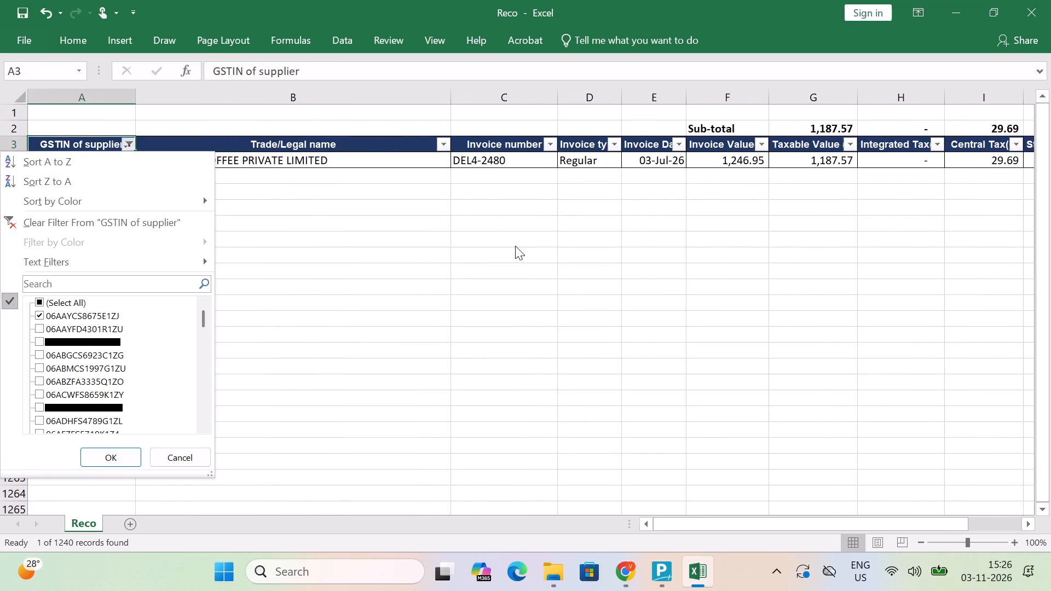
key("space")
key("Down")
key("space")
key("Return")
Set the Taxable Value on the Books row of invoice DW/26-27/188 to -2593.22.
key("ctrl+Right")
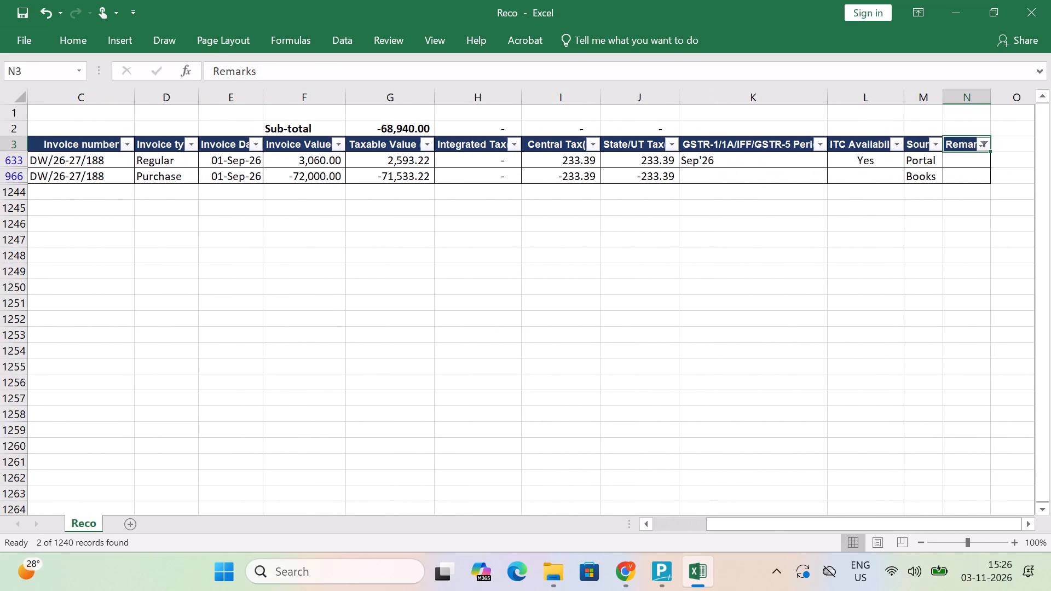
key("Down")
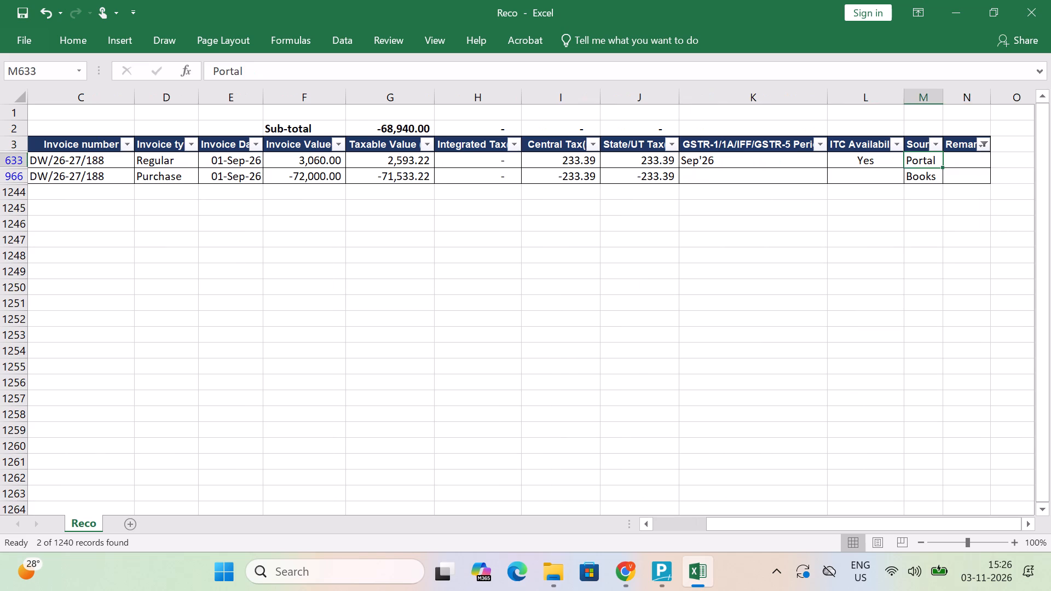
key("Left")
key("Left")
key("Left")
key("Left")
key("Left")
key("Left")
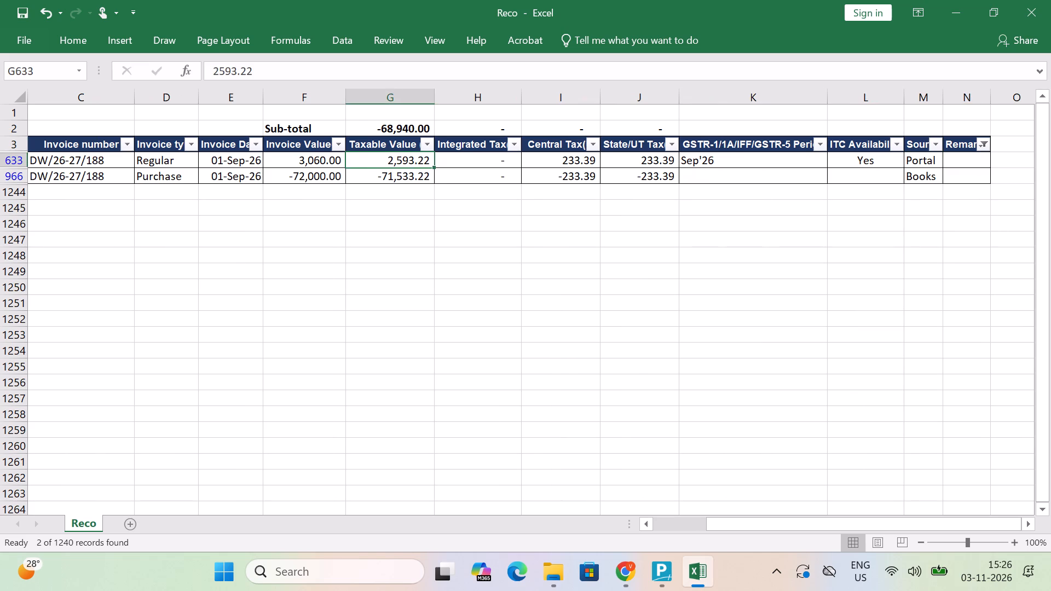
key("Down")
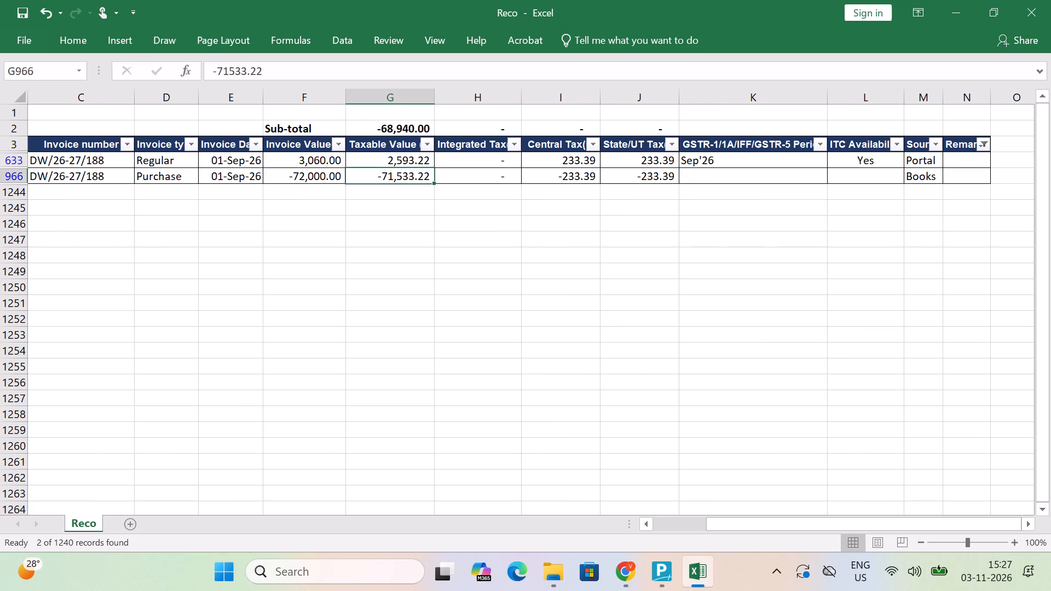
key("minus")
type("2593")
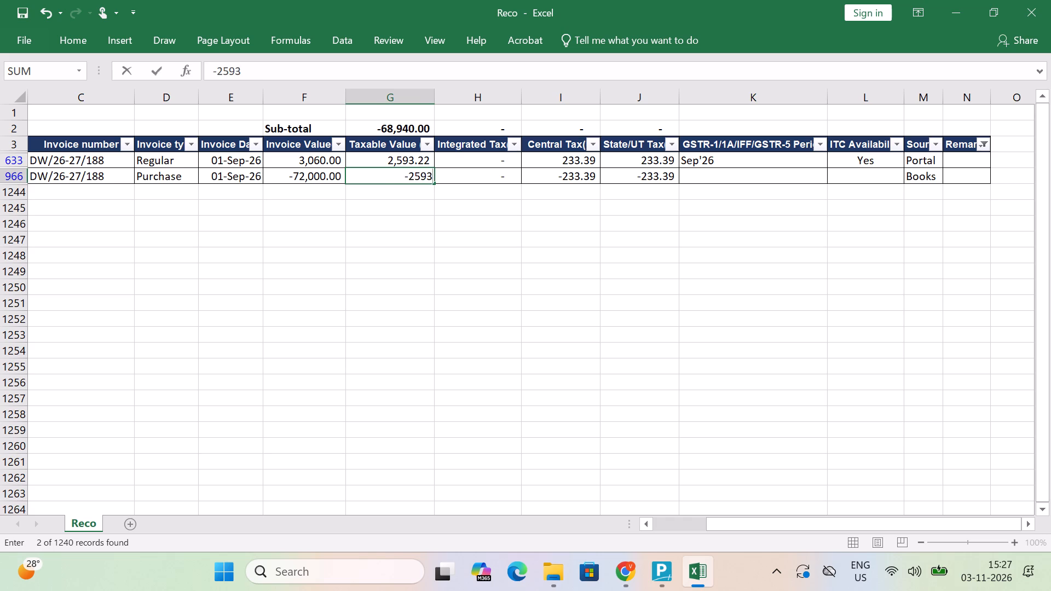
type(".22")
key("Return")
Set Remarks to Match on both the Portal and Books rows of Dreamworks Travels invoice DW/26-27/188.
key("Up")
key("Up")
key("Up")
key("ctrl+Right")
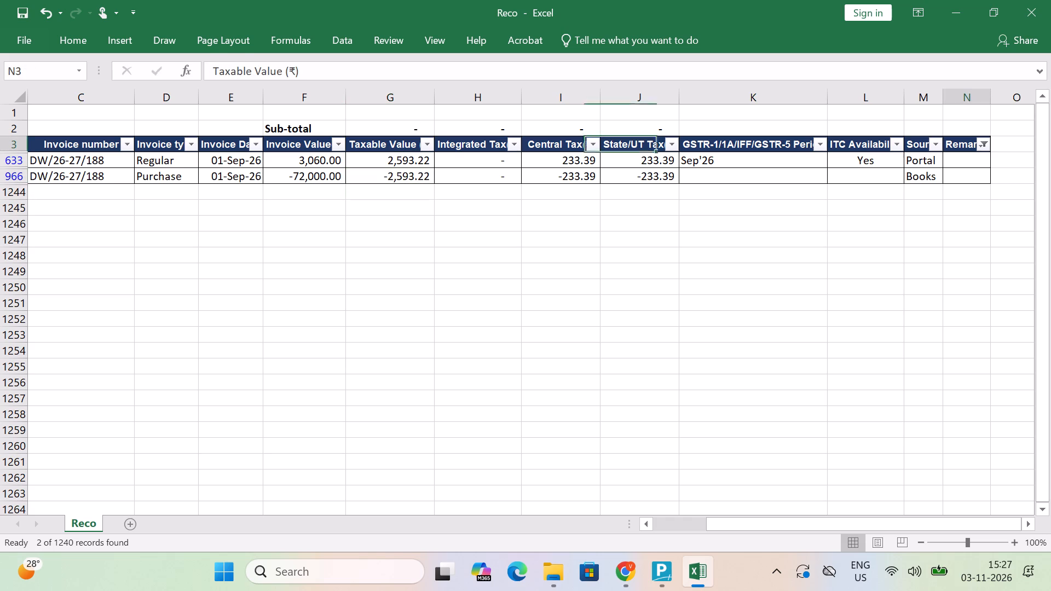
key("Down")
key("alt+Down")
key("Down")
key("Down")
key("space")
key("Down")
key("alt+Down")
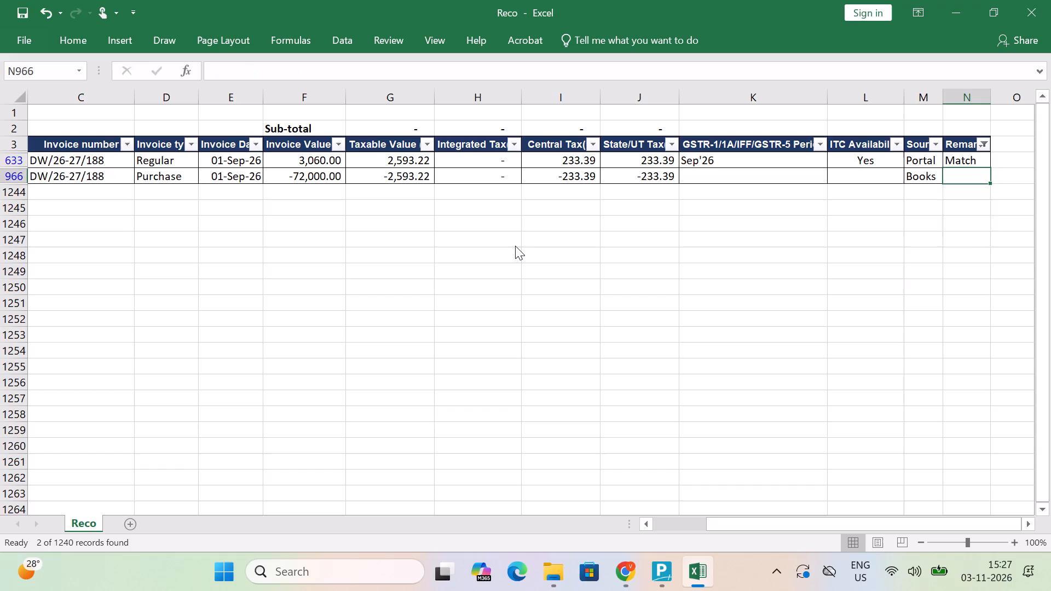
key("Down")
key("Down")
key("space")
Switch the GSTIN of supplier filter to only the supplier listed directly after 06AAYFD4301R1ZU.
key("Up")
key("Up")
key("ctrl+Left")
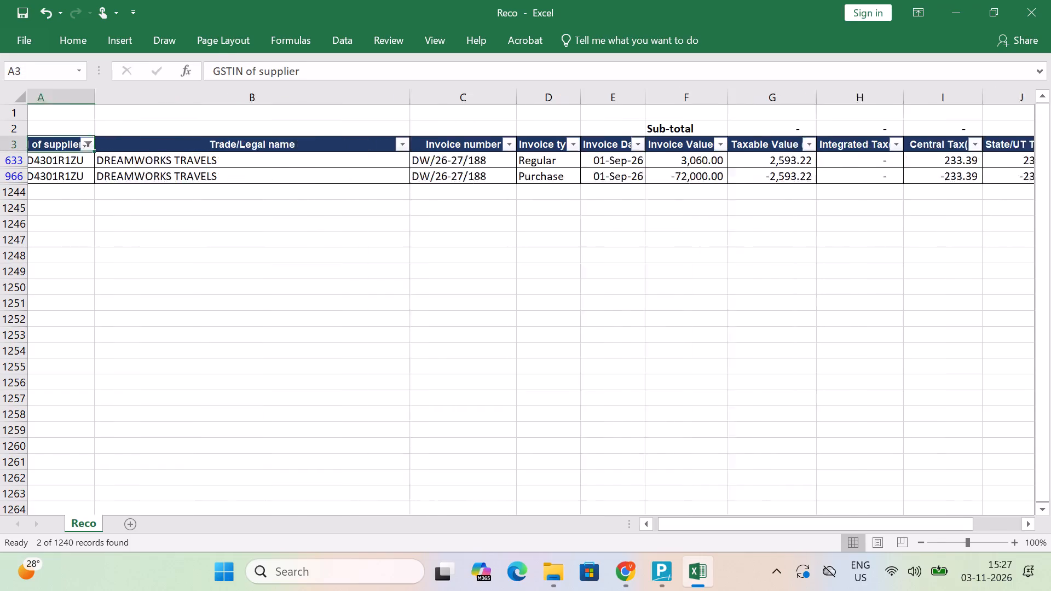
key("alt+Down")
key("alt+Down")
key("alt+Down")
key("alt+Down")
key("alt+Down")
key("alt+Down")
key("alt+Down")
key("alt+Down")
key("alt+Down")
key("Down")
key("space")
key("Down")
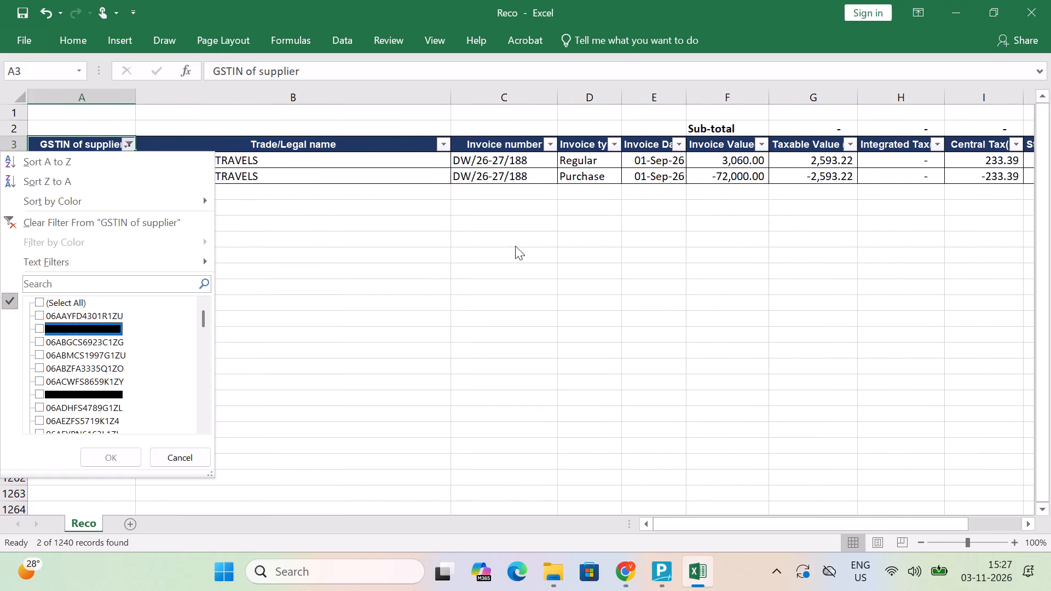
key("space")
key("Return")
Select the empty Remarks cell of Portal invoice 26-27/0646.
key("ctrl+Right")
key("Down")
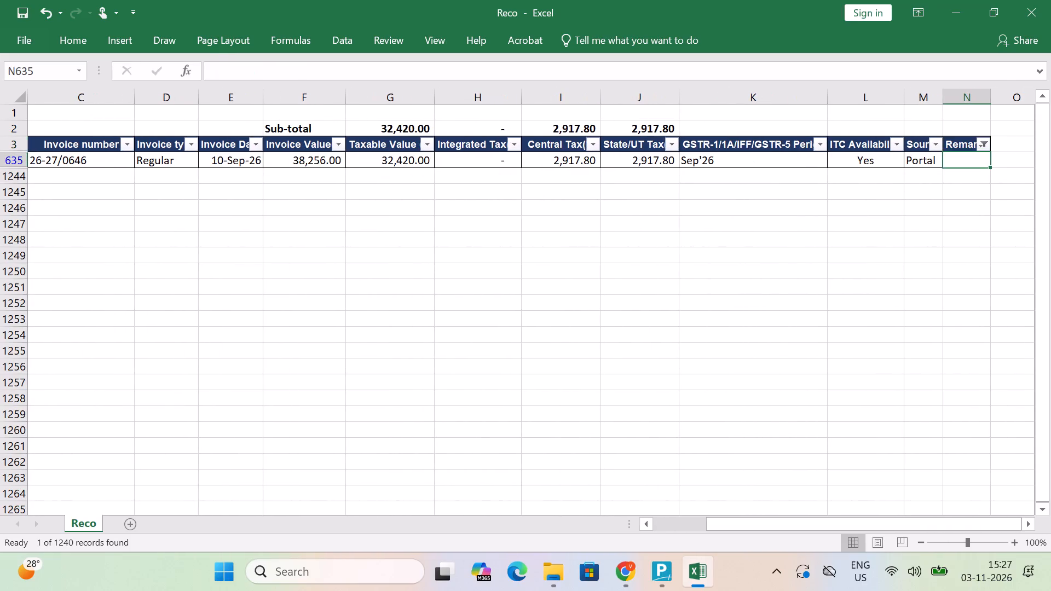
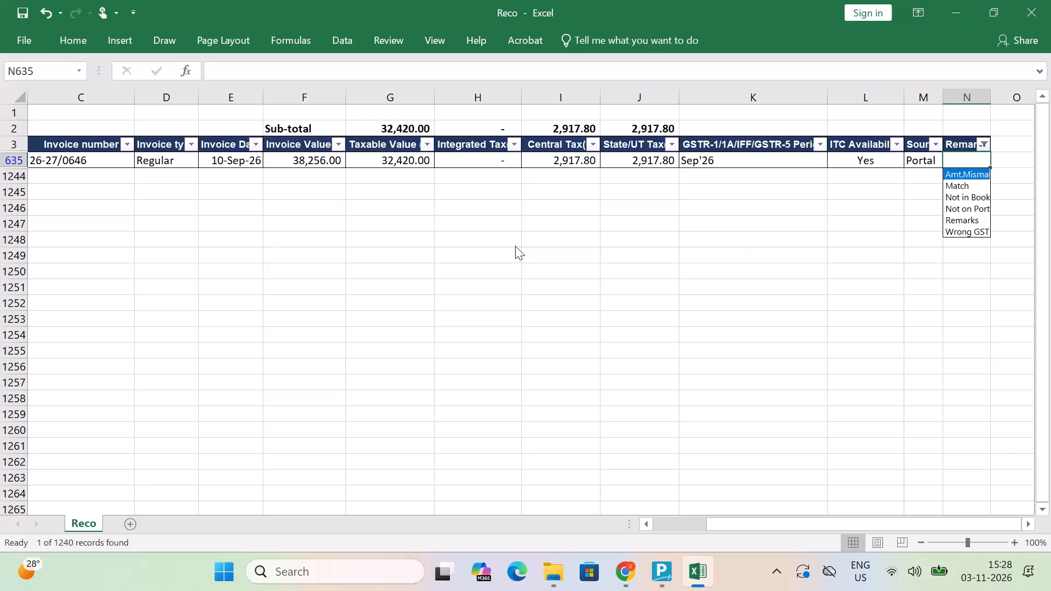
Set Remarks to Not in Books on the Portal row of Hanu Industries invoice 26-27/0646.
key("Down")
key("Down")
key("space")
Switch the GSTIN of supplier filter to only 06ABGCS6923C1ZG.
key("Up")
key("ctrl+Left")
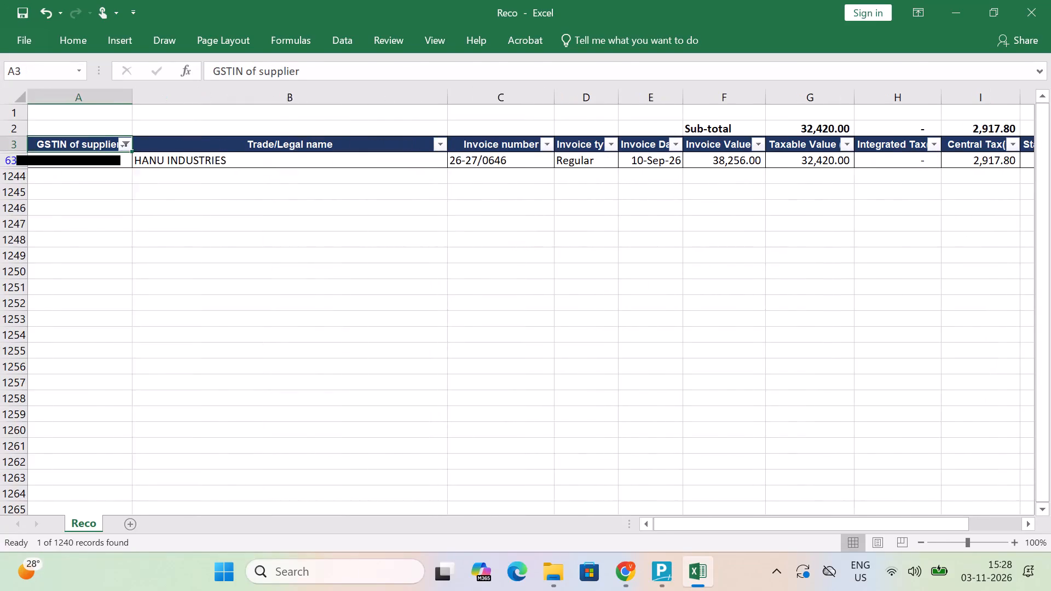
key("alt+Down")
key("alt+Down")
key("alt+Down")
key("alt+Down")
key("alt+Down")
key("alt+Down")
key("alt+Down")
key("alt+Down")
key("alt+Down")
key("alt+Down")
key("alt+Down")
key("Up")
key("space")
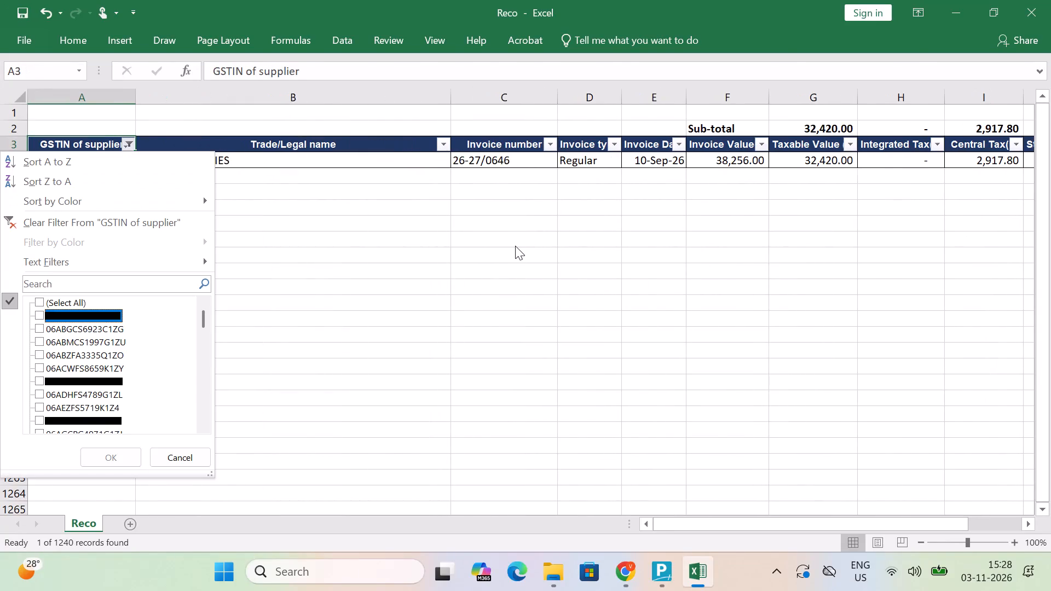
key("Down")
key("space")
key("Return")
Set Remarks to Not in Books on the Portal row of GoMechanic invoice GM/JUL26/17691.
key("ctrl+Right")
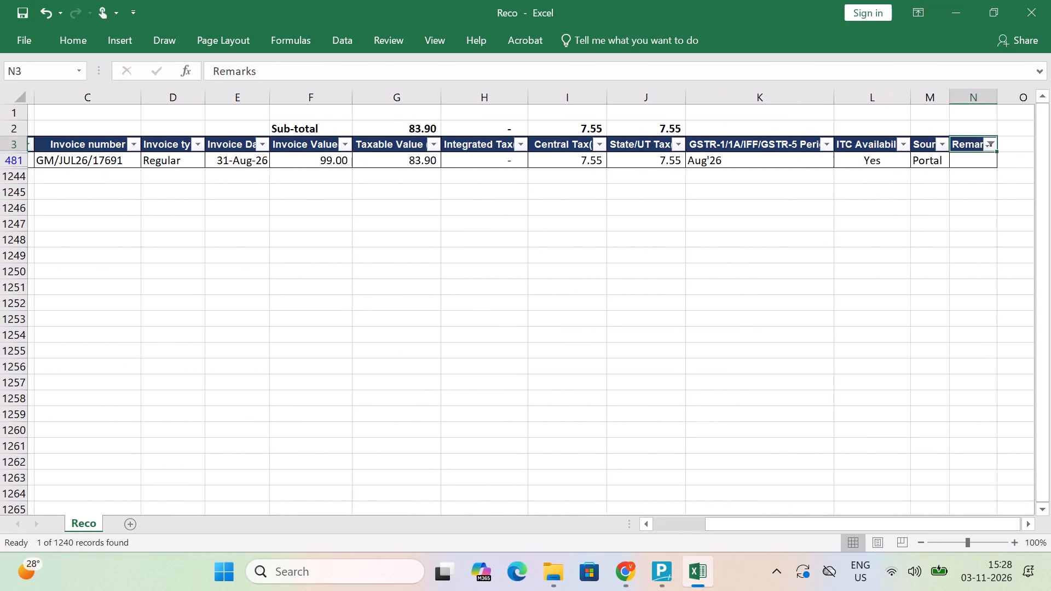
key("Down")
key("alt+Down")
key("Down")
key("Down")
key("Down")
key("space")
Switch the GSTIN of supplier filter to only 06ABMCS1997G1ZU.
key("Up")
key("ctrl+Left")
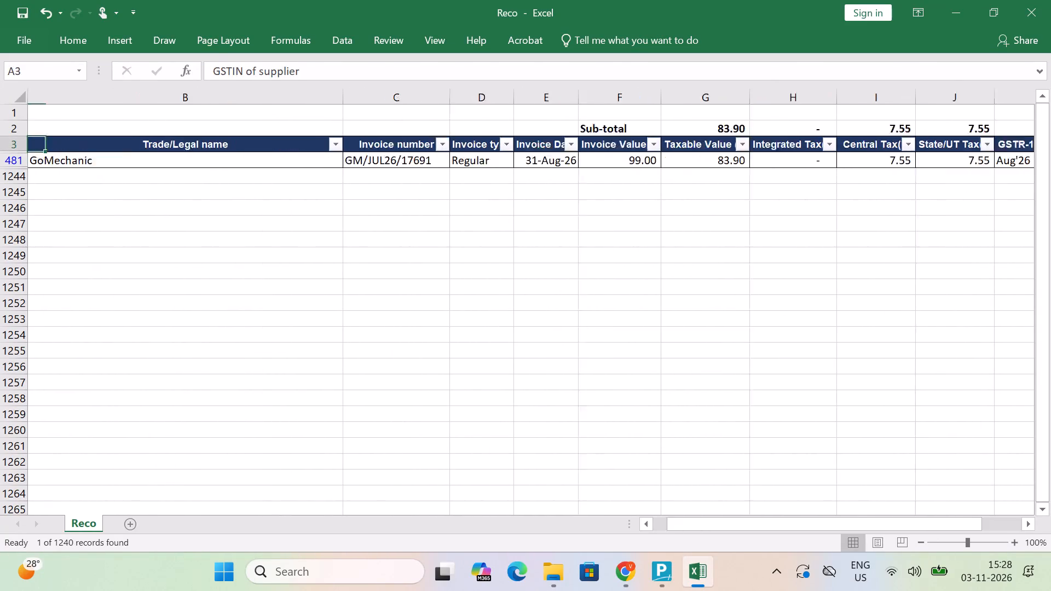
key("alt+Down")
key("alt+Down")
key("alt+Down")
key("alt+Down")
key("alt+Down")
key("alt+Down")
key("alt+Down")
key("alt+Down")
key("alt+Down")
key("alt+Down")
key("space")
key("Down")
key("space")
key("Return")
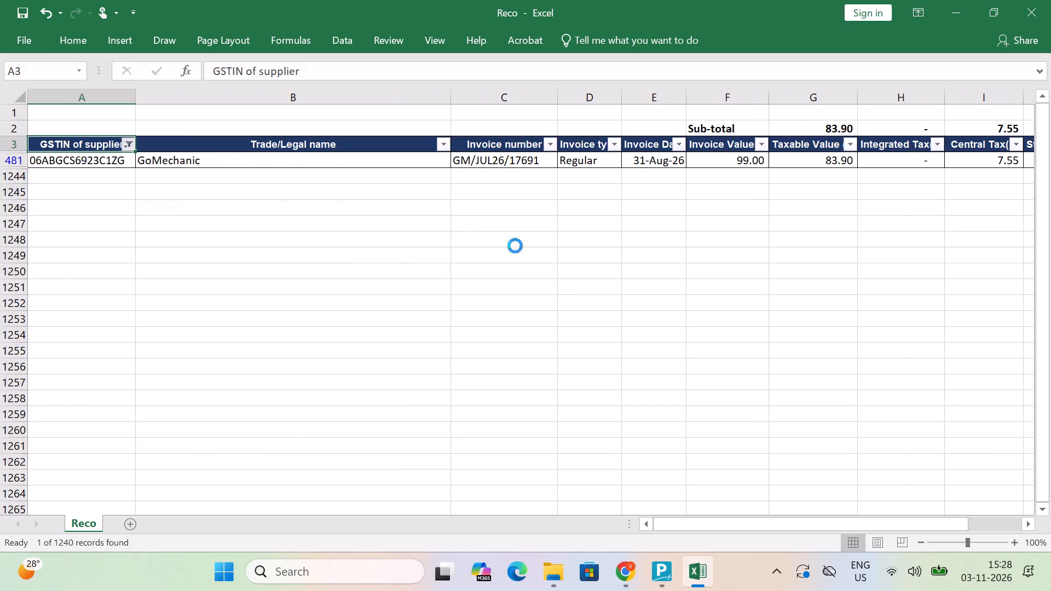
Set Remarks to Match on both the Portal and Books rows of invoice DEL5-19662.
key("ctrl+Right")
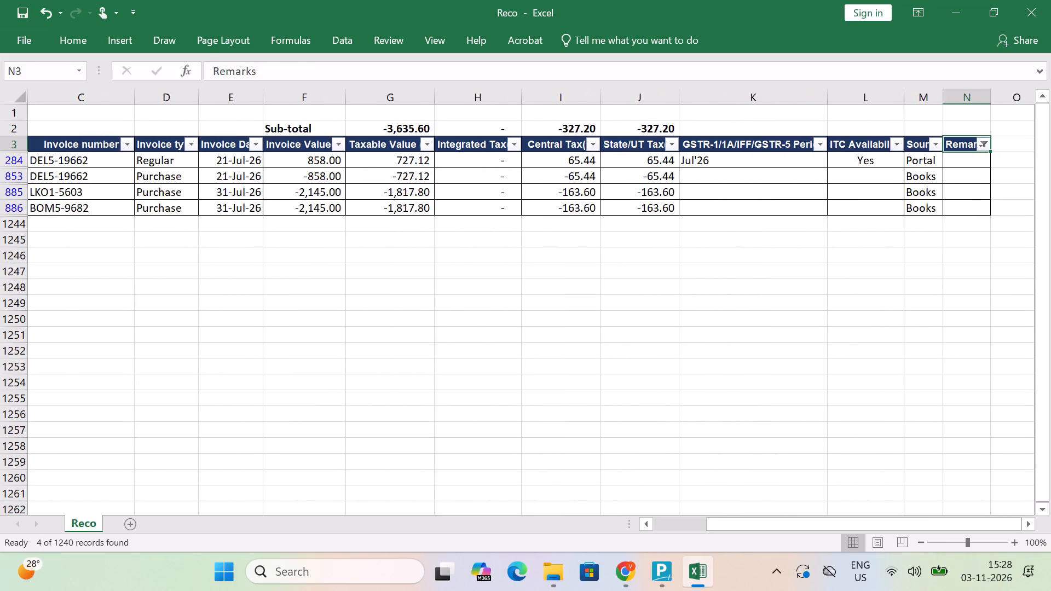
key("Left")
key("Left")
key("Left")
key("Left")
key("Down")
key("Down")
key("Down")
key("Right")
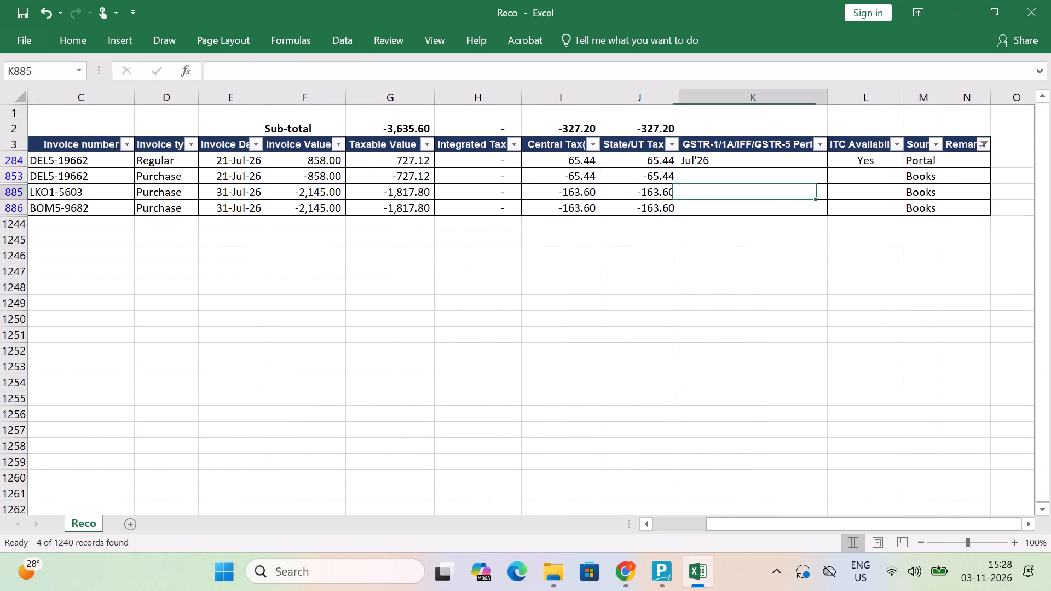
key("Left")
key("Up")
key("Up")
key("Right")
key("Right")
key("Right")
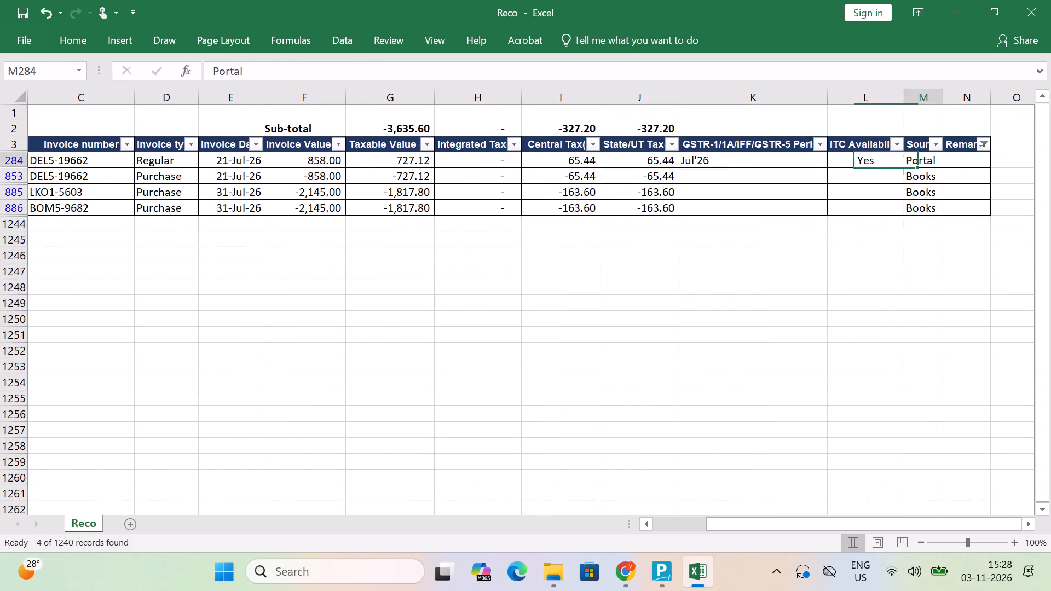
key("Right")
key("alt+Down")
key("Down")
key("Down")
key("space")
key("Down")
key("alt+Down")
key("Down")
key("Down")
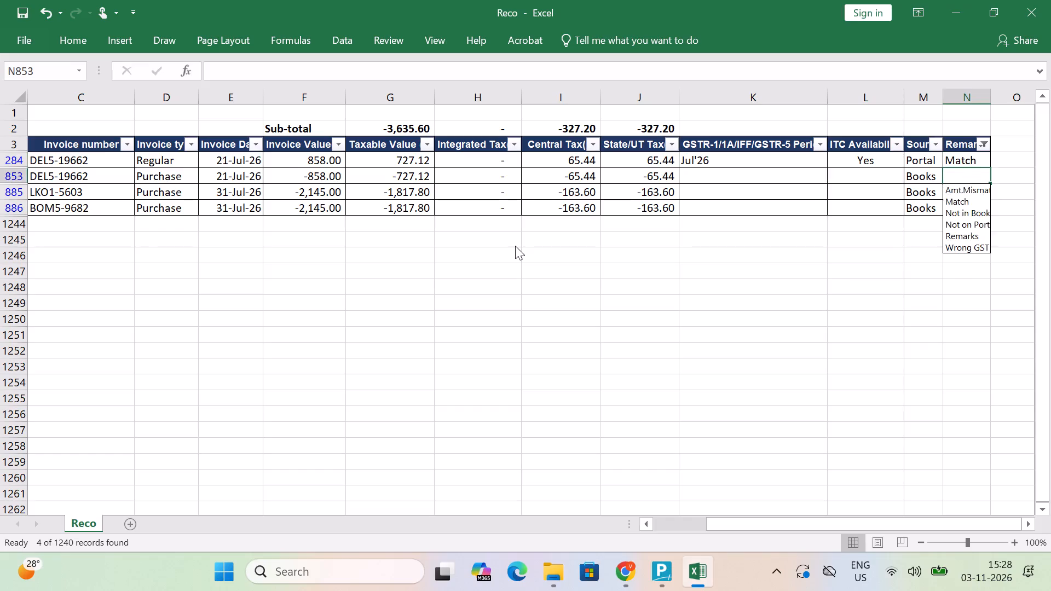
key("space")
Set Remarks to Not on Portal on the Books rows of invoices LKO1-5603 and BOM5-9682.
key("Down")
key("alt+Down")
key("Down")
key("Down")
key("Down")
key("Down")
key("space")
key("Down")
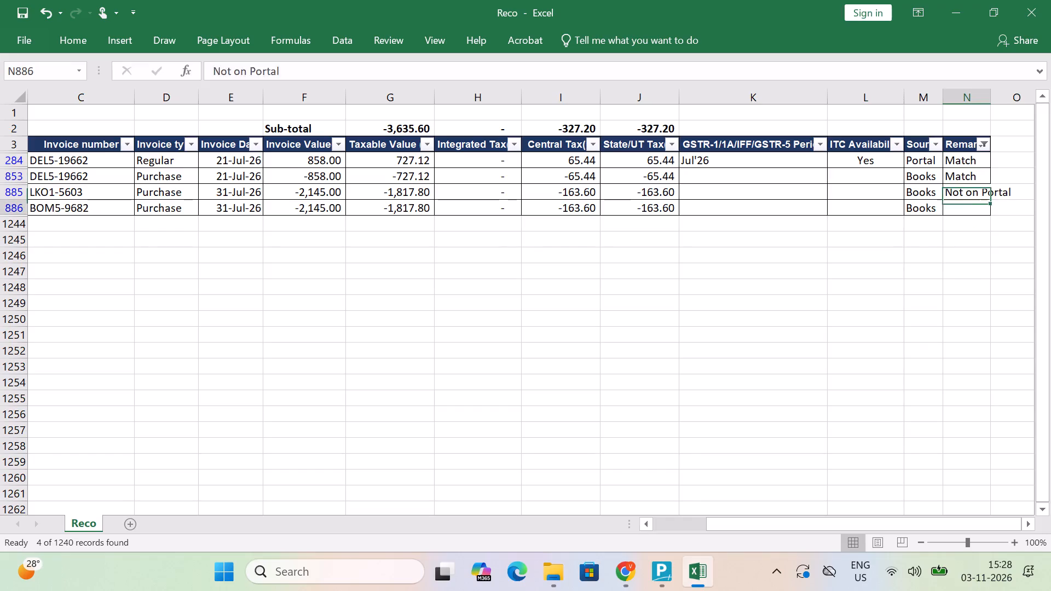
key("alt+Down")
key("Down")
key("Down")
key("Down")
key("Down")
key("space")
Switch the GSTIN of supplier filter to only 06ABZFA3335Q1ZO.
key("Up")
key("Up")
key("Up")
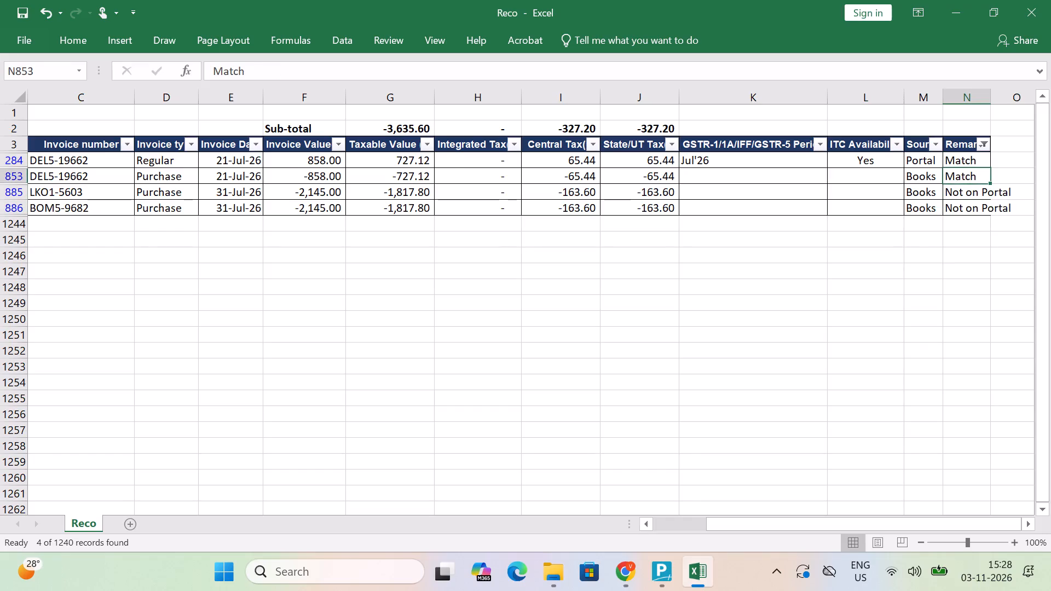
key("Up")
key("ctrl+Left")
key("alt+Down")
key("alt+Down")
key("alt+Down")
key("alt+Down")
key("alt+Down")
key("alt+Down")
key("alt+Down")
key("alt+Down")
key("alt+Down")
key("alt+Down")
key("alt+Down")
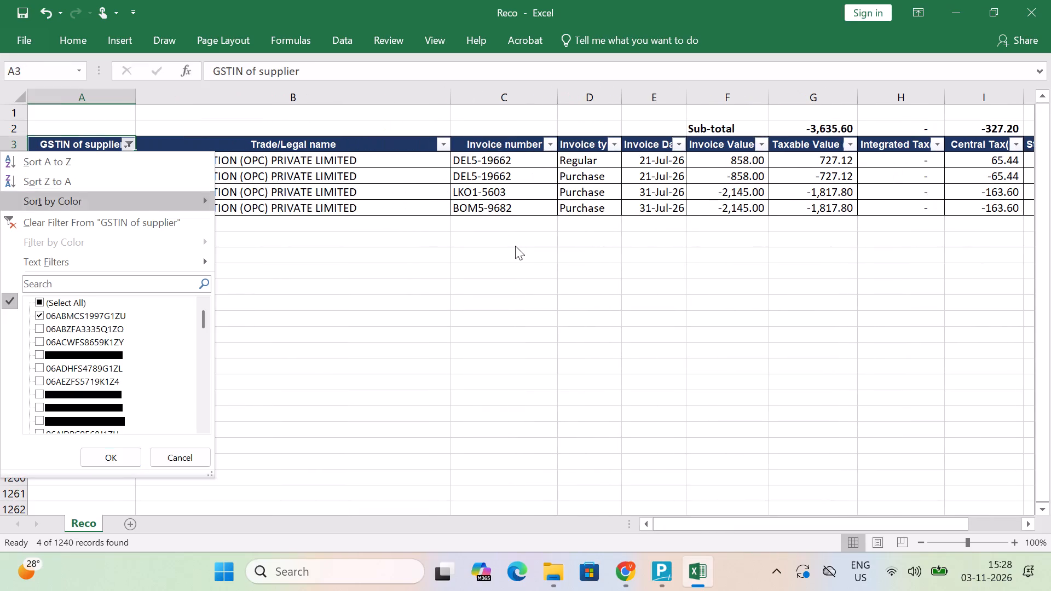
key("Up")
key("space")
key("Down")
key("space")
key("Return")
Set Remarks to Not in Books on the Portal rows of ARAV invoices 26-27/APMP/227 and APMP/26-27/0250.
key("ctrl+Right")
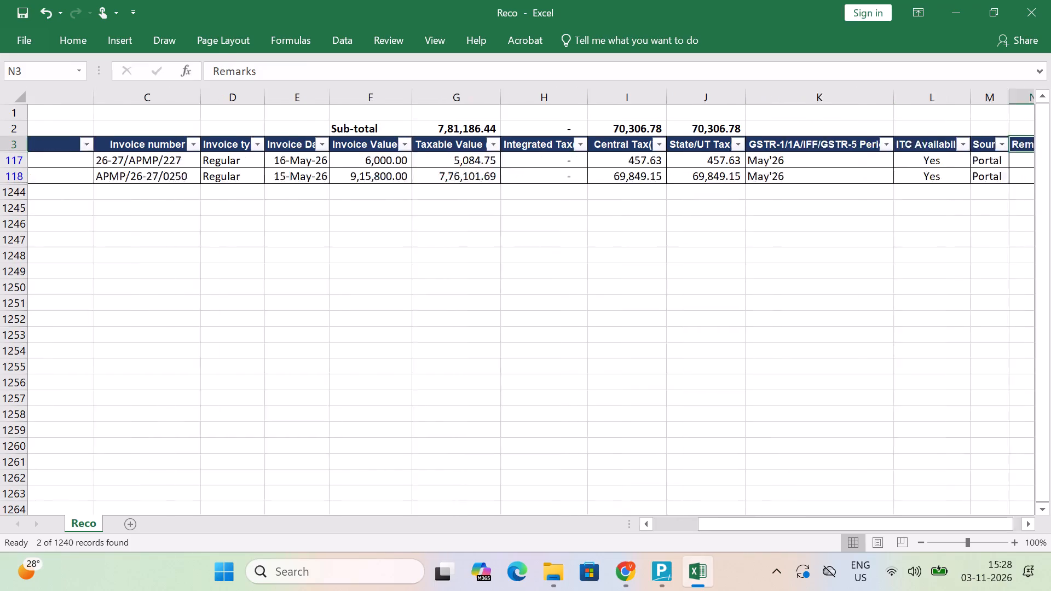
key("Down")
key("alt+Down")
key("Down")
key("Down")
key("Down")
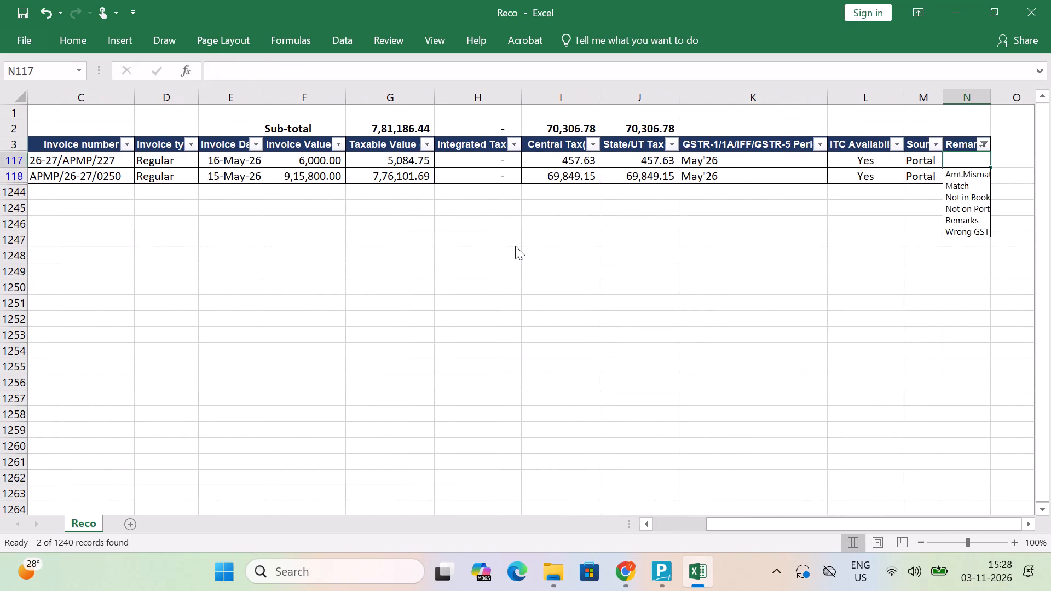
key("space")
key("Down")
key("alt+Down")
key("Down")
key("Down")
key("Down")
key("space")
Switch the GSTIN of supplier filter to only 06ACWFS8659K1ZY.
key("Up")
key("Up")
key("ctrl+Left")
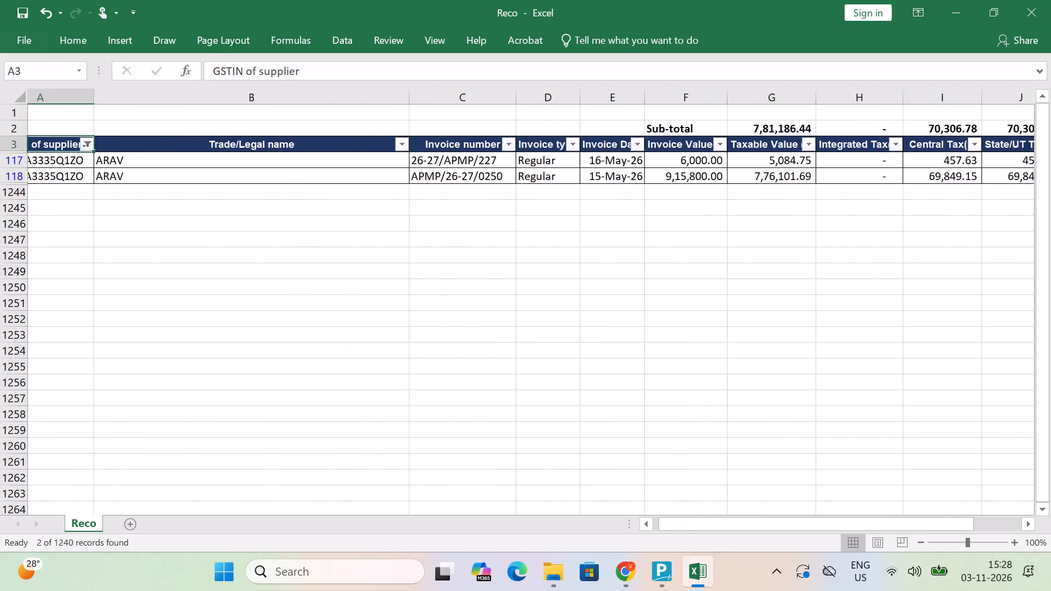
key("alt+Down")
key("alt+Down")
key("alt+Down")
key("alt+Down")
key("alt+Down")
key("alt+Down")
key("alt+Down")
key("alt+Down")
key("alt+Down")
key("alt+Down")
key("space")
key("Down")
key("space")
key("Return")
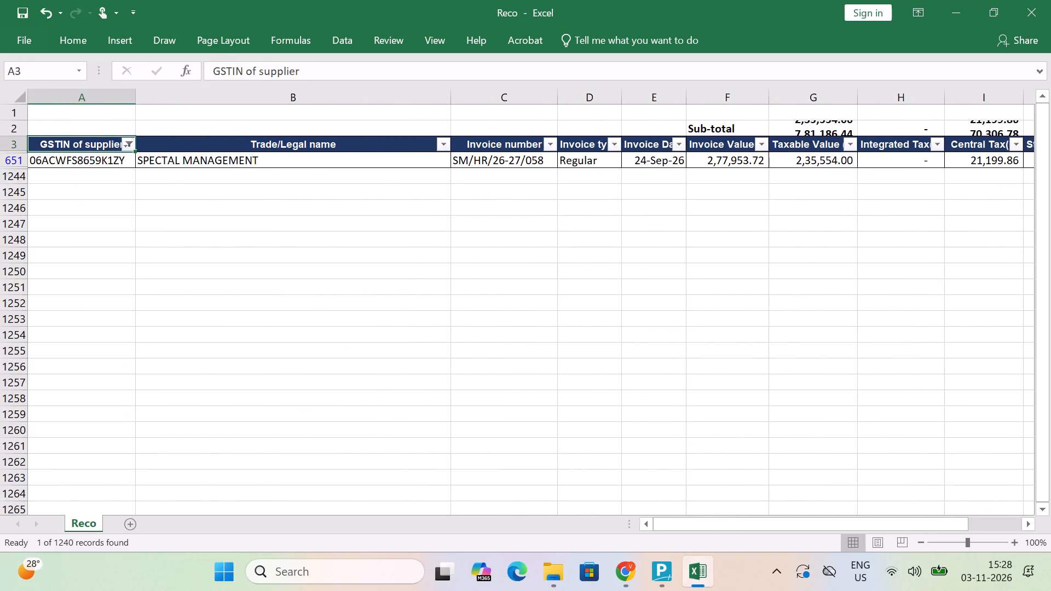
Set Remarks to Not in Books on the Portal row of Spectal Management invoice SM/HR/26-27/058.
key("ctrl+Right")
key("Down")
key("alt+Down")
key("Down")
key("Down")
key("Down")
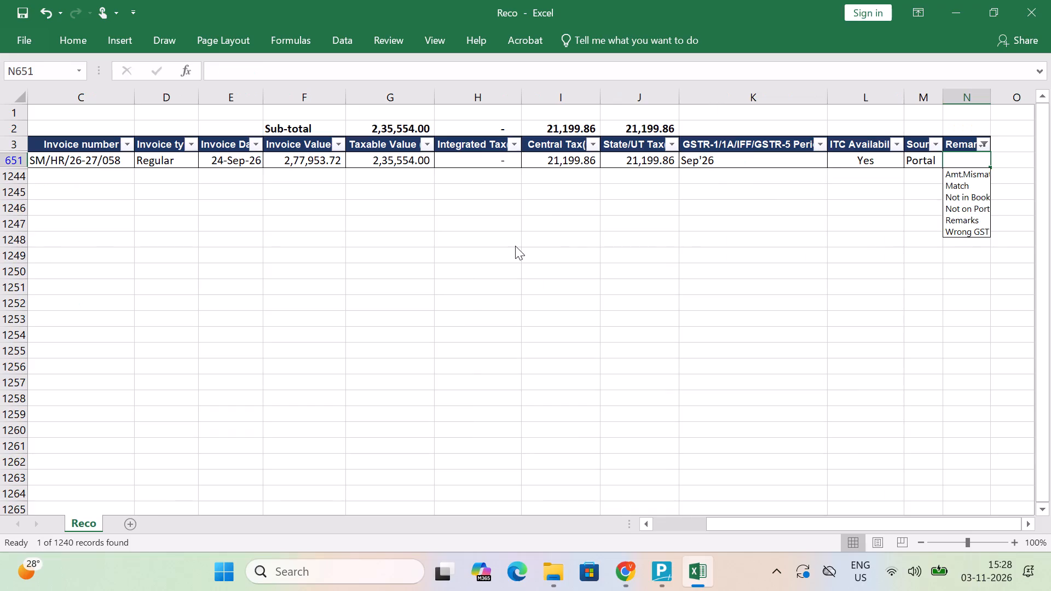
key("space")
Switch the GSTIN of supplier filter to only the supplier listed directly after 06ACWFS8659K1ZY and go to the Remarks column.
key("Up")
key("ctrl+Left")
key("alt+Down")
key("alt+Down")
key("alt+Down")
key("alt+Down")
key("alt+Down")
key("alt+Down")
key("alt+Down")
key("alt+Down")
key("alt+Down")
key("alt+Down")
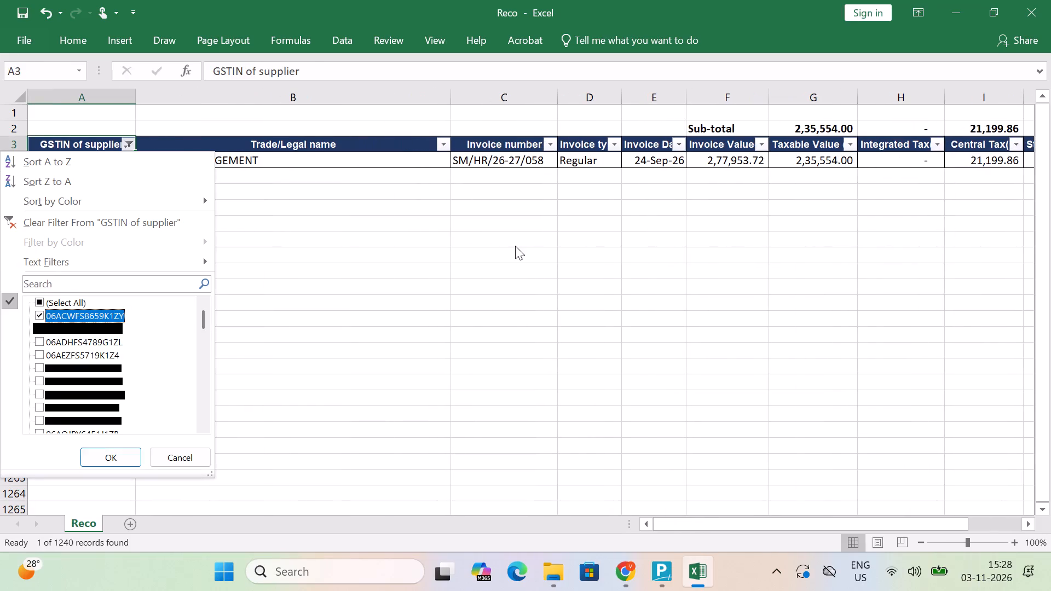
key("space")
key("Down")
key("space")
key("Return")
key("ctrl+Right")
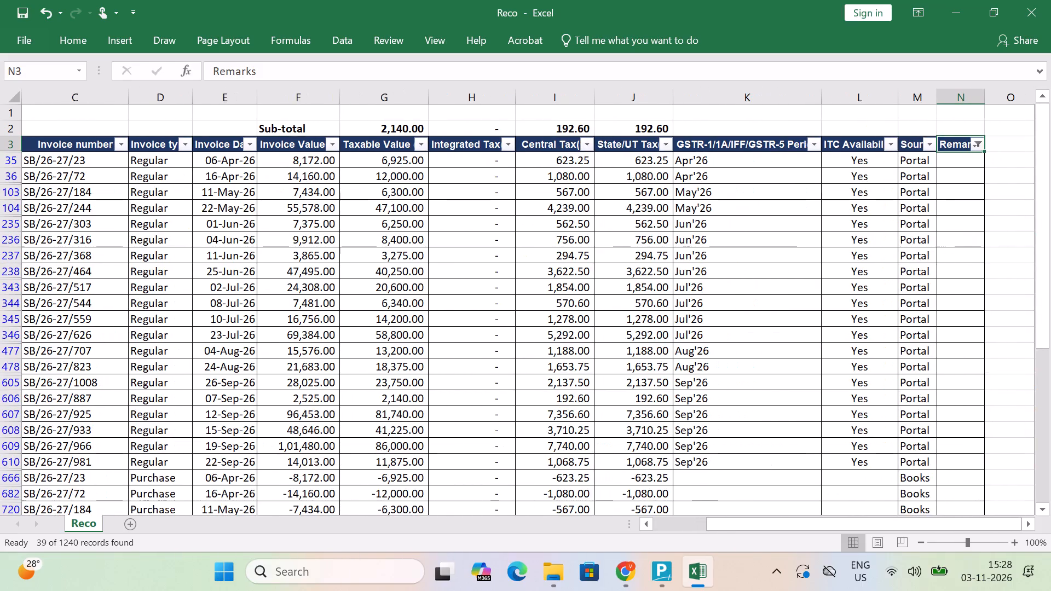
Filter Invoice Date to April, May, June, July and August 2026 only, leaving out September.
key("Left")
key("Left")
key("Left")
key("Left")
key("Left")
key("Left")
key("Left")
key("Left")
key("Left")
key("Left")
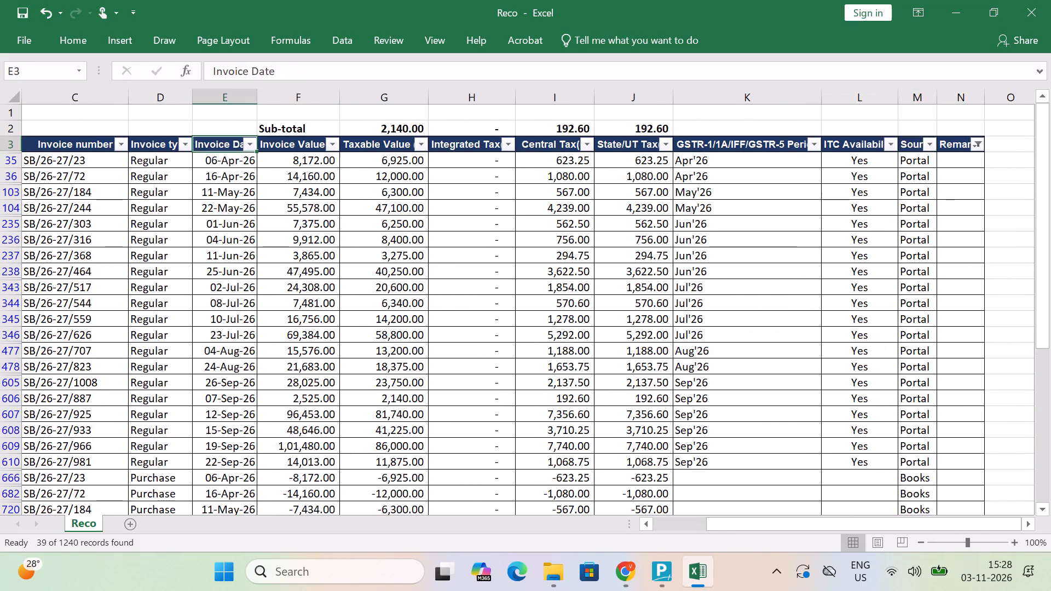
key("Left")
key("Right")
key("Right")
key("alt+Down")
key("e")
key("Tab")
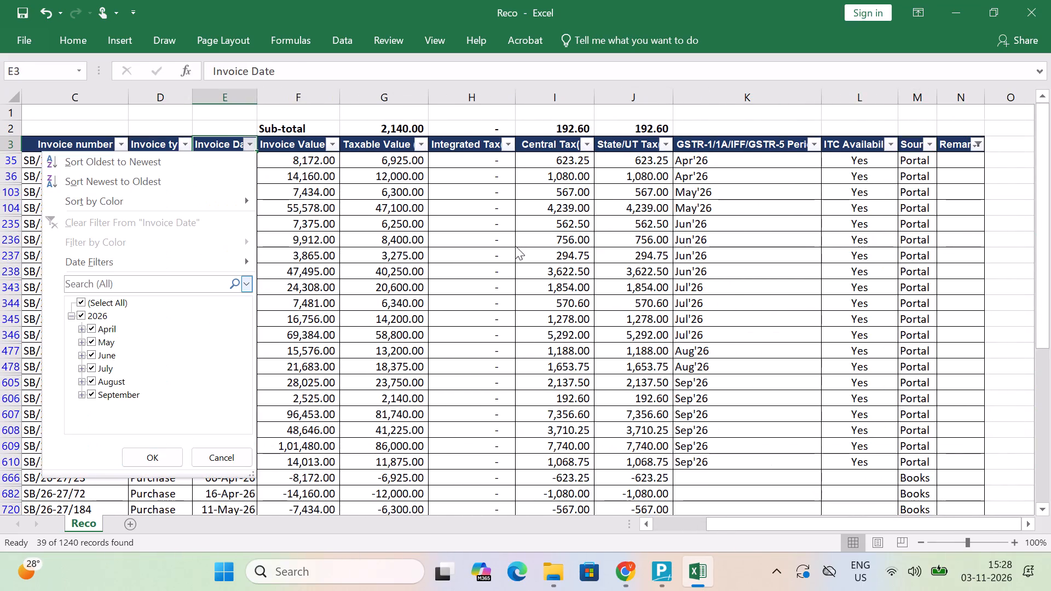
key("Tab")
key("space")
key("Down")
key("Down")
key("Down")
key("Down")
key("Down")
key("Down")
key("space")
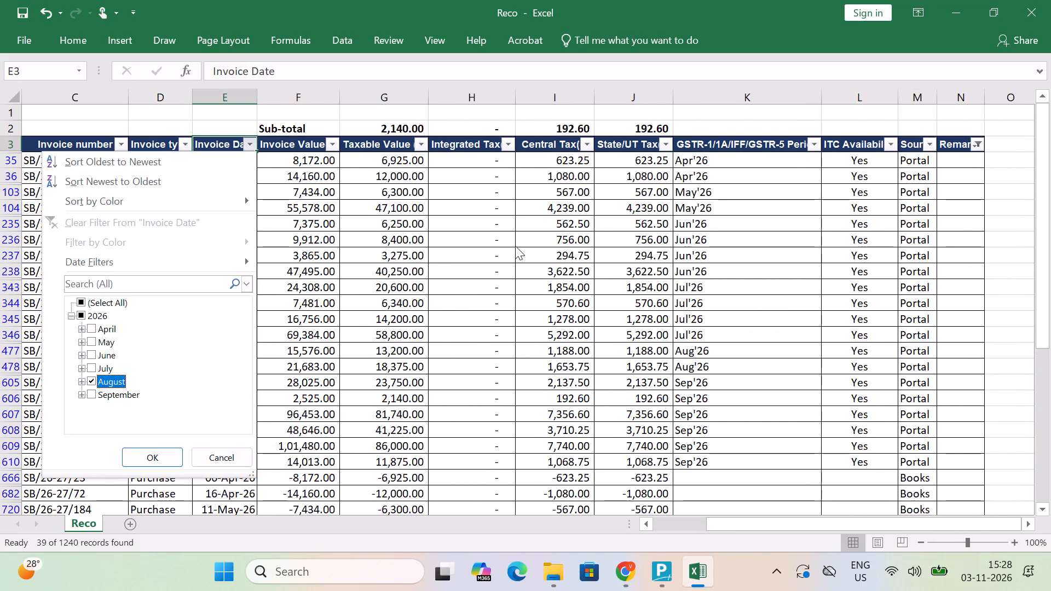
key("Up")
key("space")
key("Up")
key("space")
key("Up")
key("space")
key("Up")
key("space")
key("Return")
Set Remarks to Match on all listed Portal and Books rows of Global Paints & Chemicals, from SB/26-27/23 through SB/26-27/823.
key("ctrl+Right")
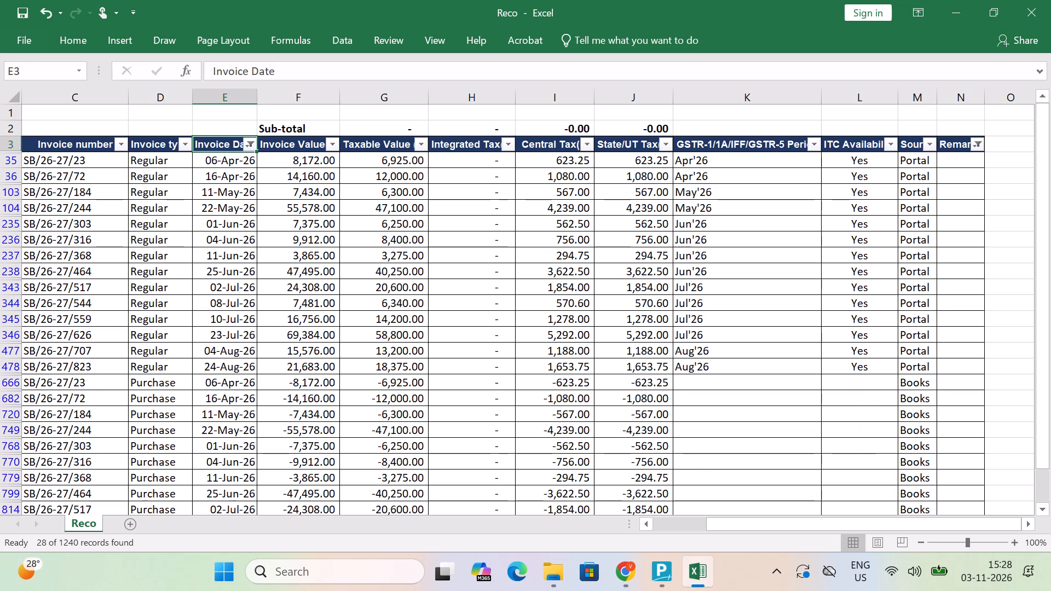
key("Down")
key("alt+Down")
key("Down")
key("Down")
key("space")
key("Left")
key("ctrl+Down")
key("Down")
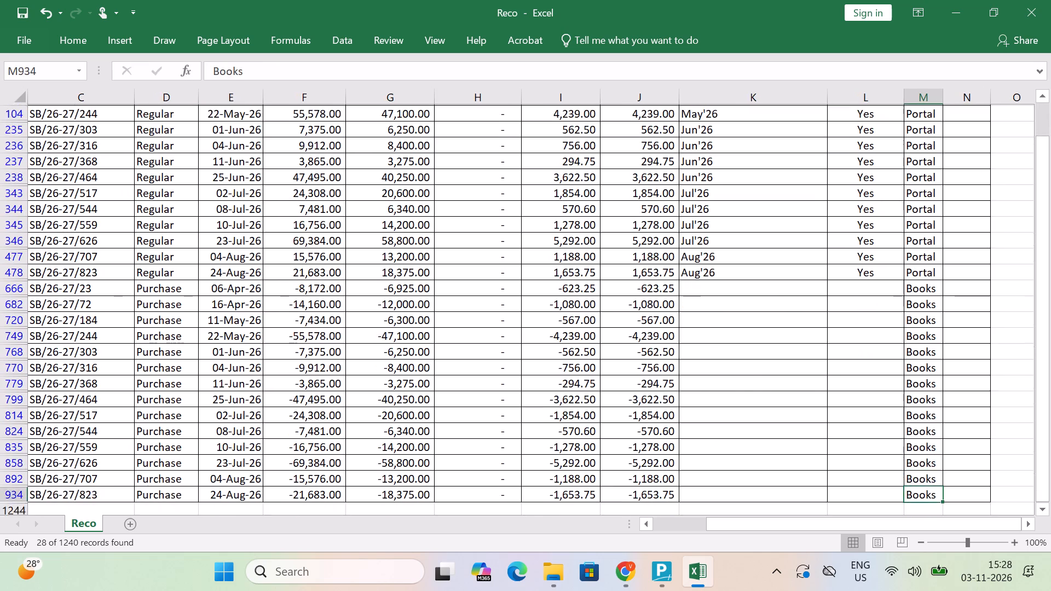
key("Up")
key("Right")
key("ctrl+shift+Up")
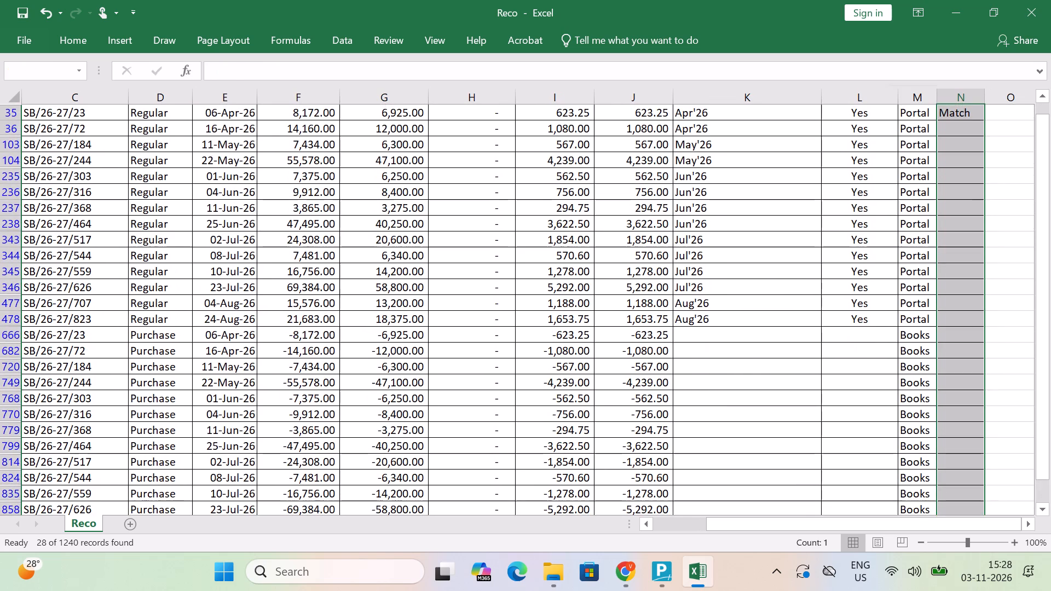
key("alt+semicolon")
key("ctrl+d")
Clear the filter from the Invoice Date column.
key("ctrl+Up")
key("ctrl+Left")
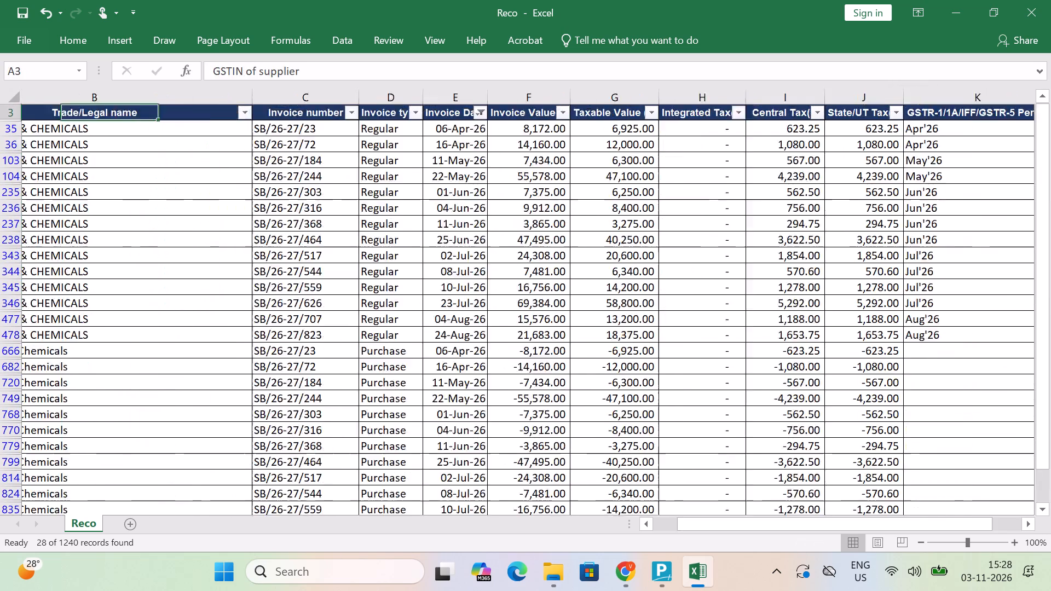
key("Right")
key("Right")
key("Right")
key("Right")
key("alt+Down")
key("Down")
key("Down")
key("Down")
key("Down")
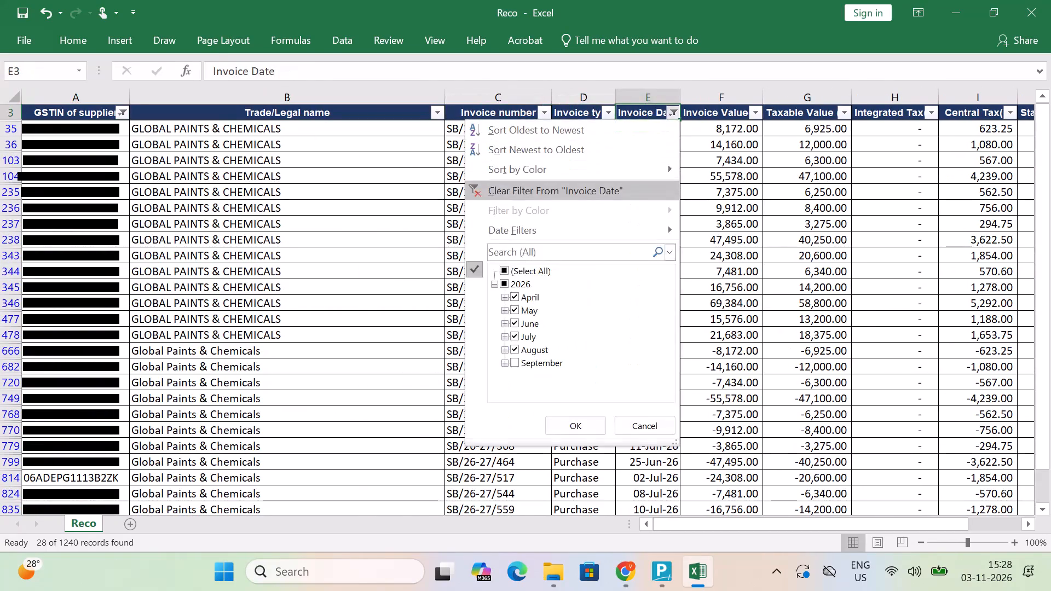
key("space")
Set Remarks to Not in Books on the Portal row of Global Paints invoice SB/26-27/887.
key("ctrl+Right")
key("Up")
key("Up")
key("Down")
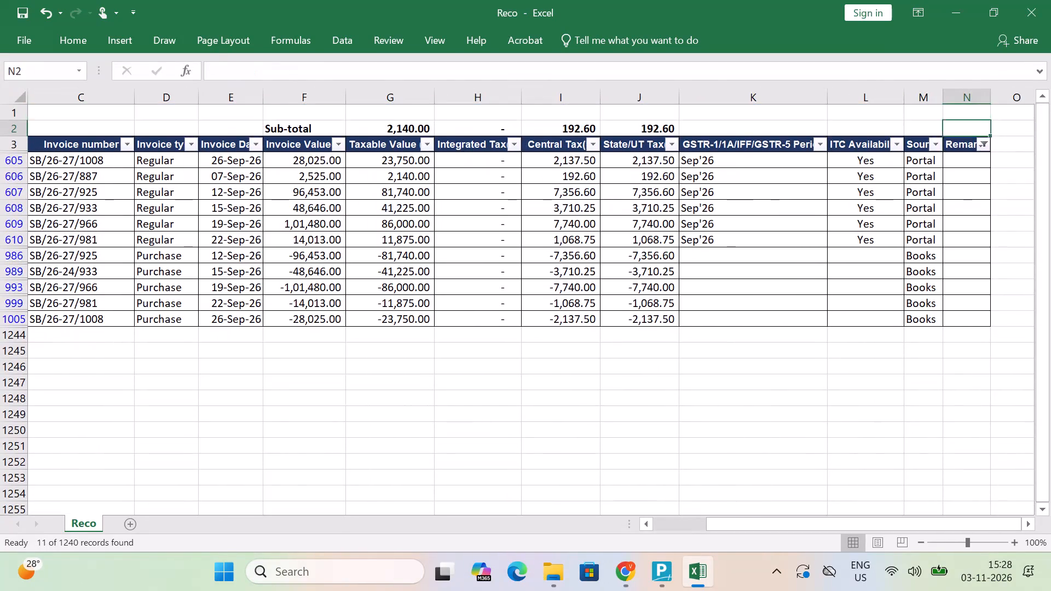
key("Down")
key("Left")
key("Left")
key("Left")
key("Left")
key("Left")
key("Left")
key("Left")
key("Right")
key("Down")
key("Down")
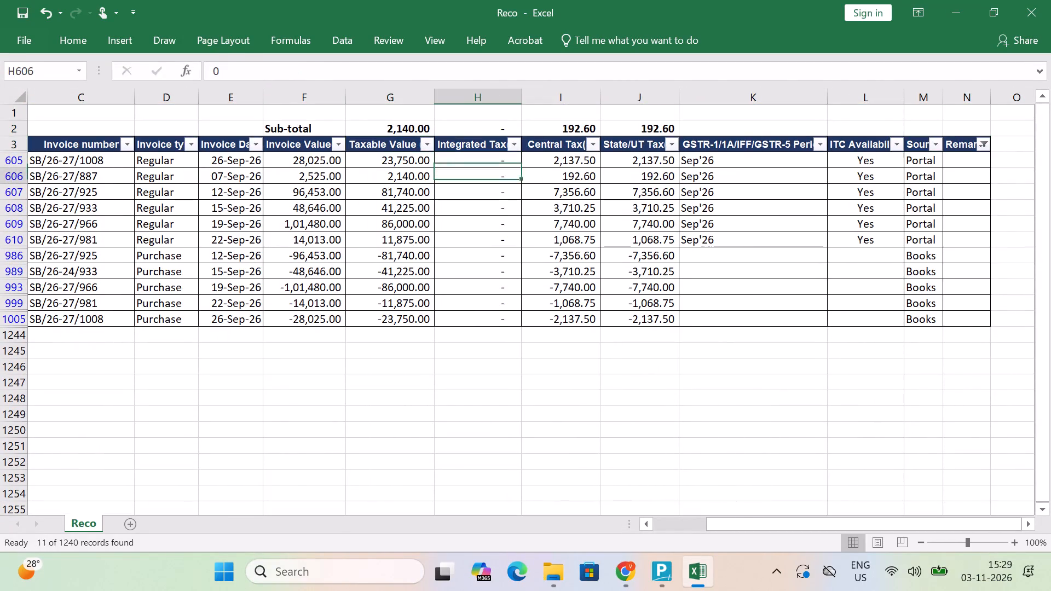
key("Right")
key("Right")
key("Right")
key("Right")
key("Right")
key("Right")
key("alt+Down")
key("Down")
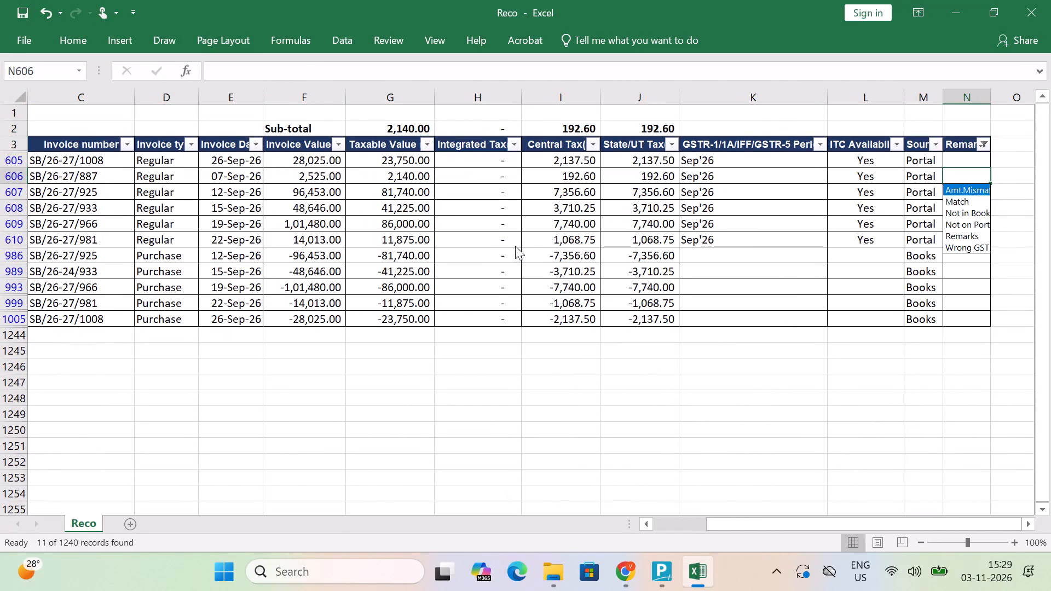
key("Down")
key("Down")
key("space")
Reapply the Remarks filter so that only rows with blank Remarks are listed.
key("Up")
key("Up")
key("alt+Down")
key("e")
key("Return")
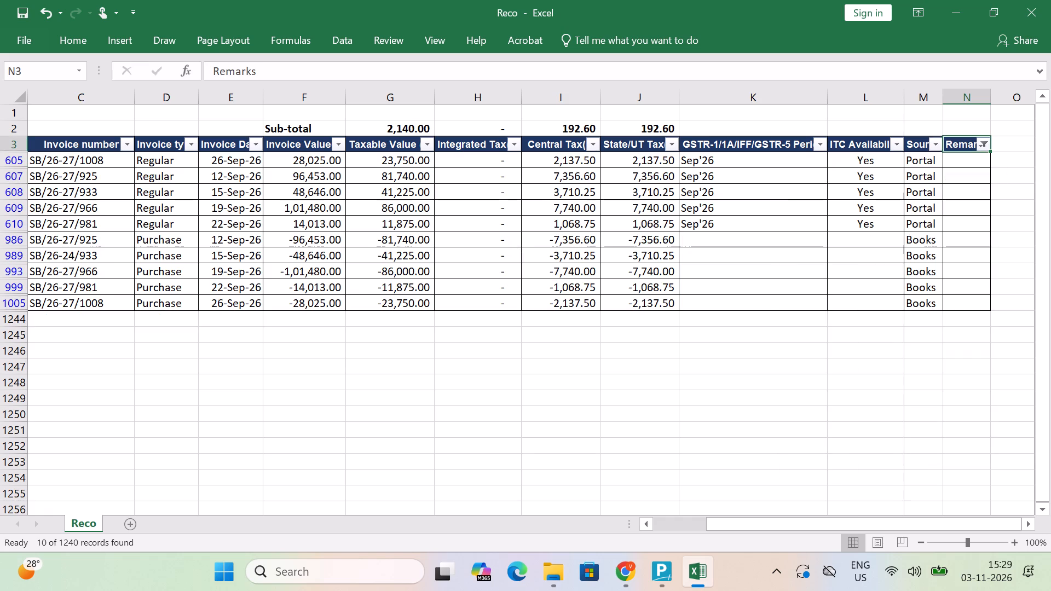
Set Remarks to Match on all remaining September Portal and Books rows of Global Paints & Chemicals.
key("Down")
key("alt+Down")
key("Down")
key("Down")
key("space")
key("Left")
key("ctrl+Down")
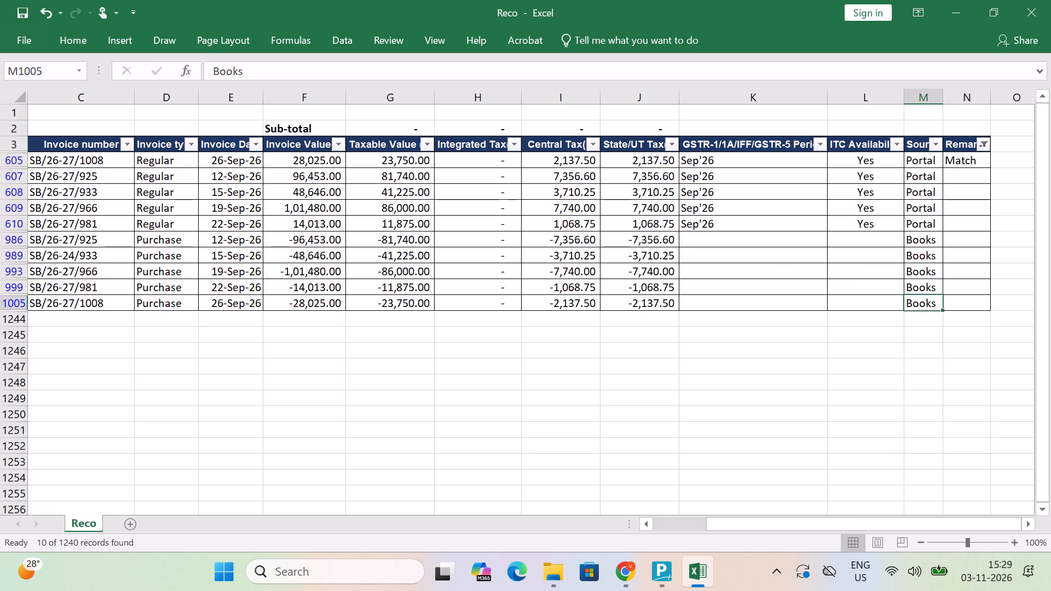
key("Right")
key("ctrl+shift+Up")
key("alt+semicolon")
key("ctrl+d")
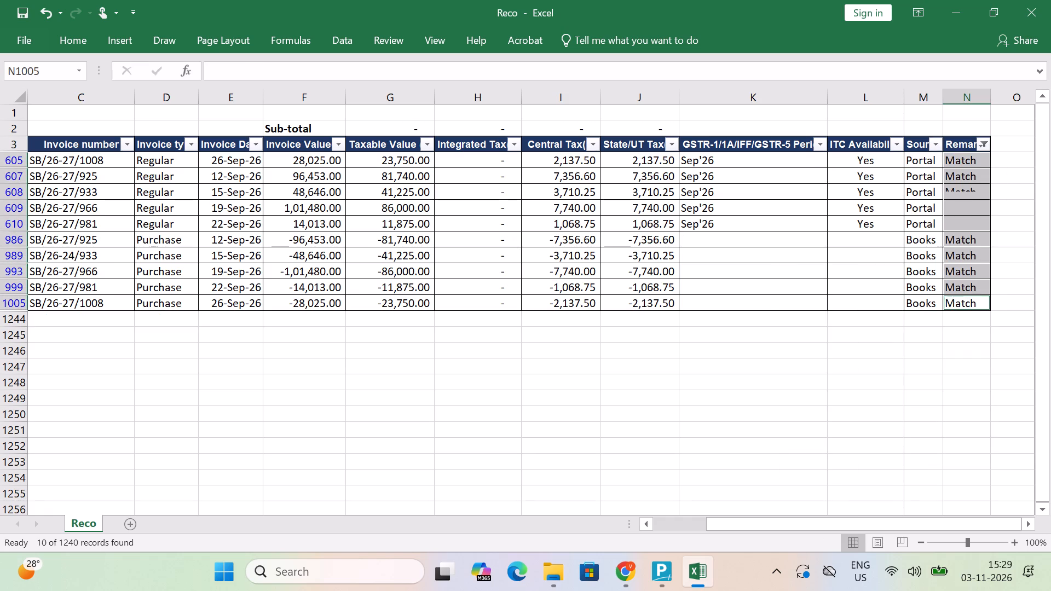
Switch the GSTIN of supplier filter to only 06ADHFS4789G1ZL and go to the Remarks column.
key("ctrl+Up")
key("ctrl+Left")
key("alt+Down")
key("alt+Down")
key("alt+Down")
key("alt+Down")
key("alt+Down")
key("alt+Down")
key("alt+Down")
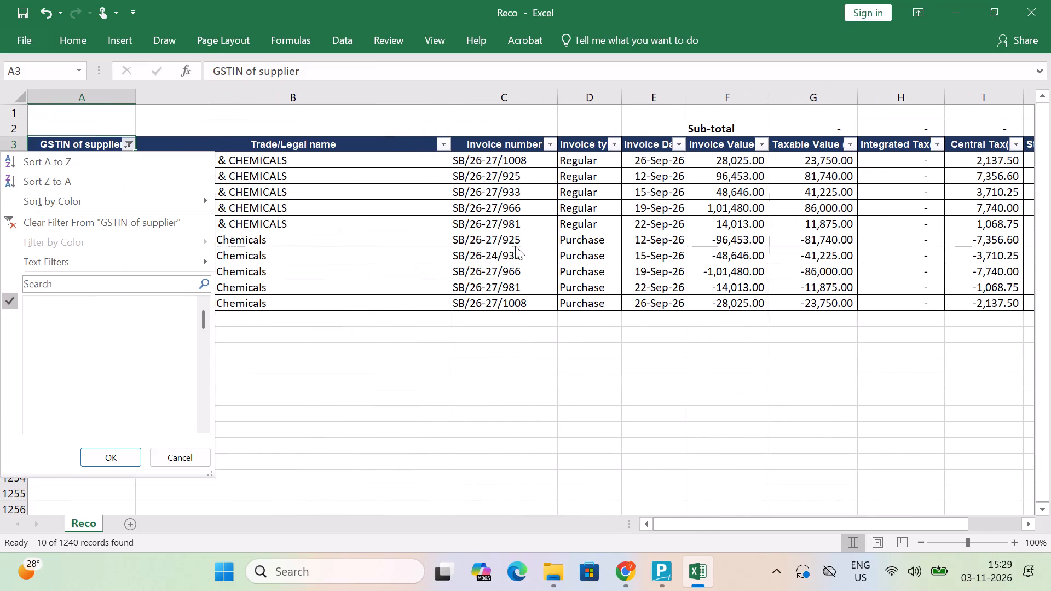
key("Down")
key("Down")
key("Down")
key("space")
key("Down")
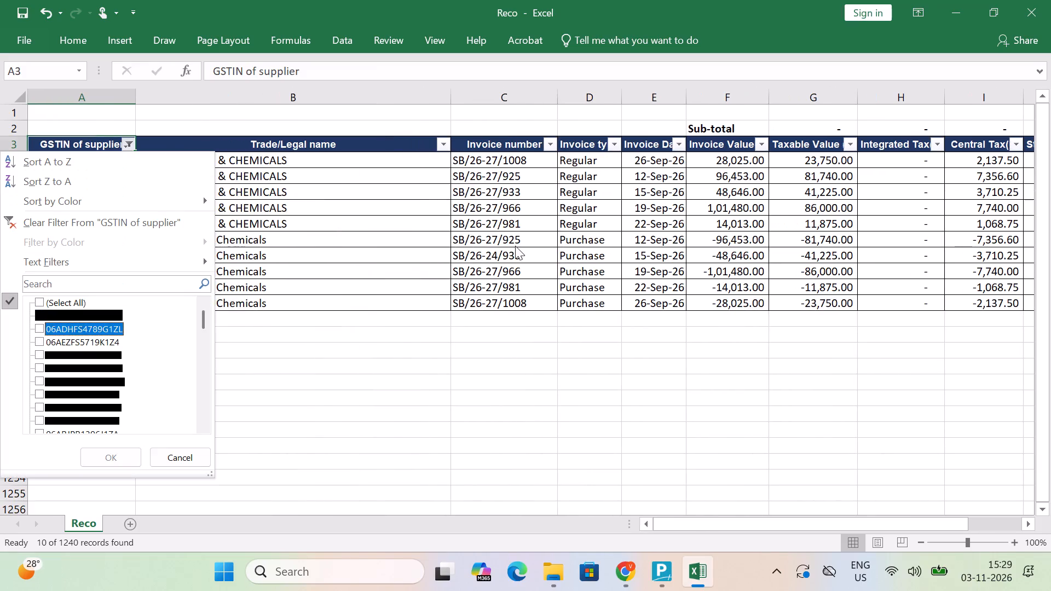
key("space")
key("Return")
key("ctrl+Right")
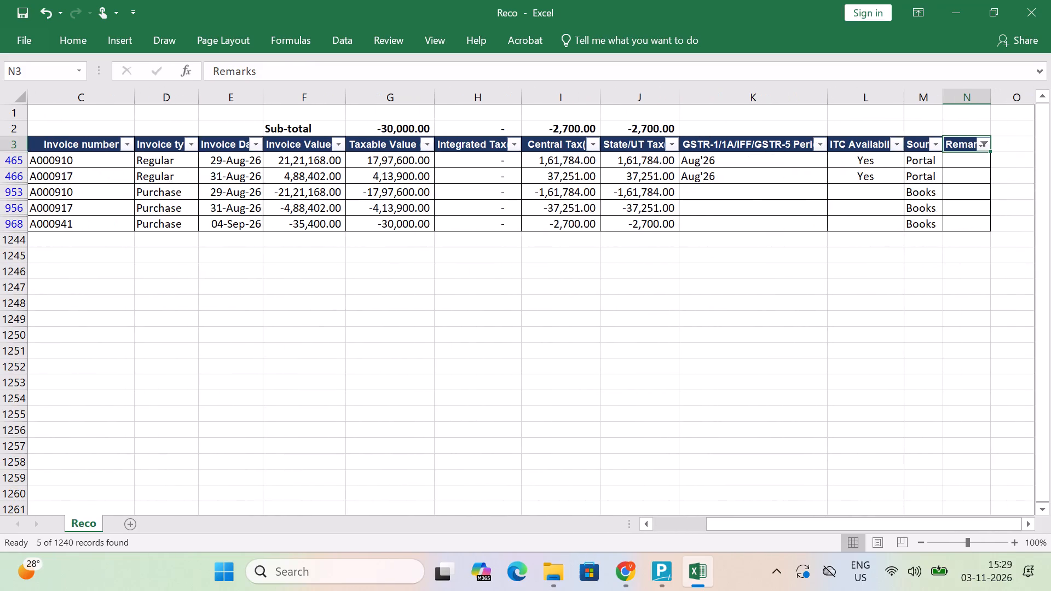
Check whether the Portal and Books amounts of invoices A000910 and A000917 offset each other, across the tax and value columns.
key("Down")
key("Left")
key("Left")
key("Left")
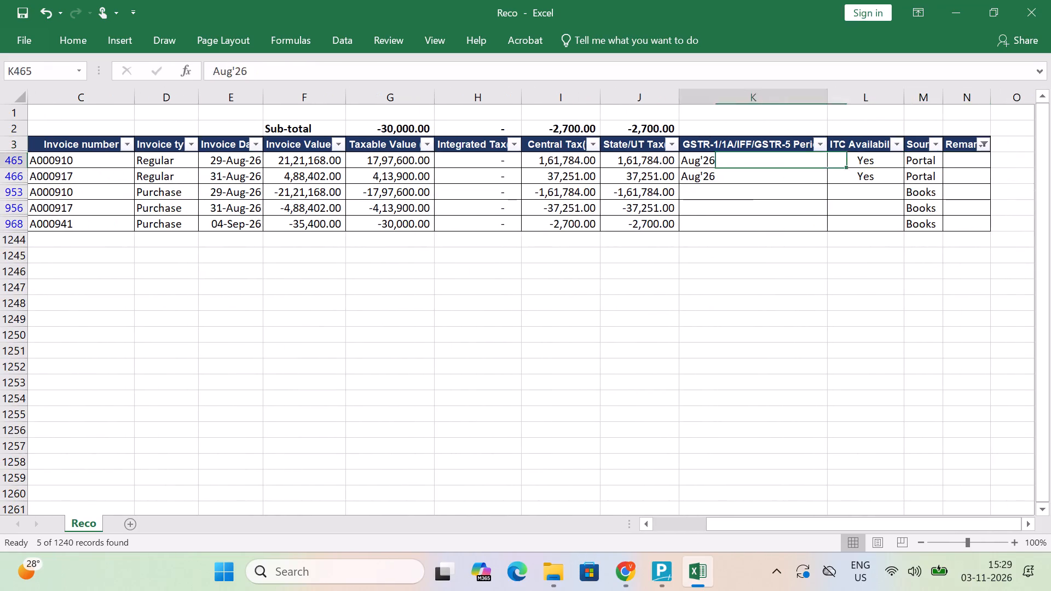
key("Left")
key("shift+Down")
key("shift+Down")
key("shift+Down")
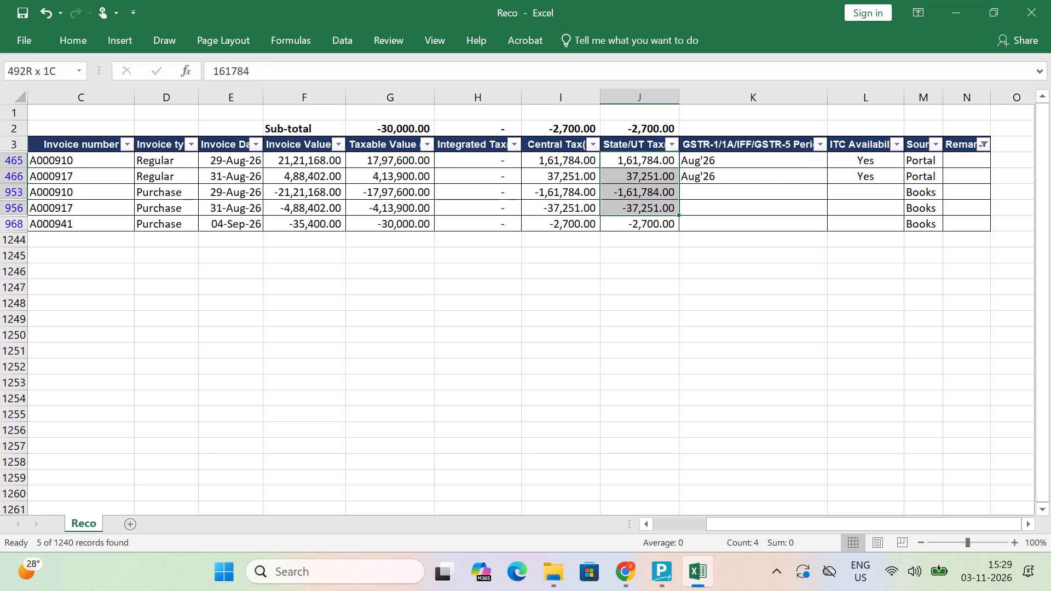
key("shift+Left")
key("shift+Left")
key("shift+Left")
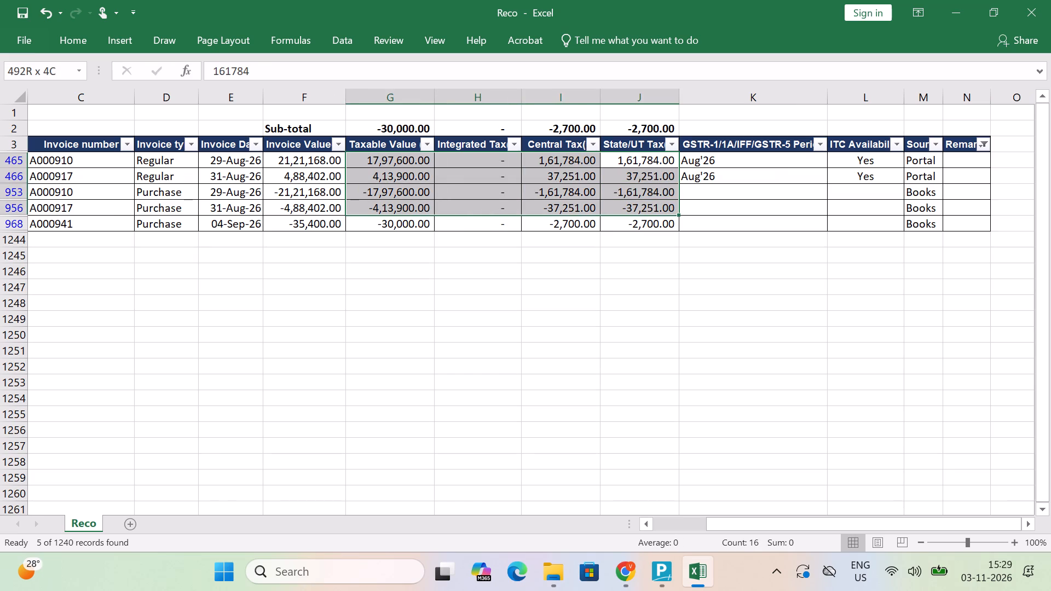
key("shift+Left")
Set Remarks to Match on the Portal and Books rows of invoices A000910 and A000917.
key("Right")
key("Right")
key("Right")
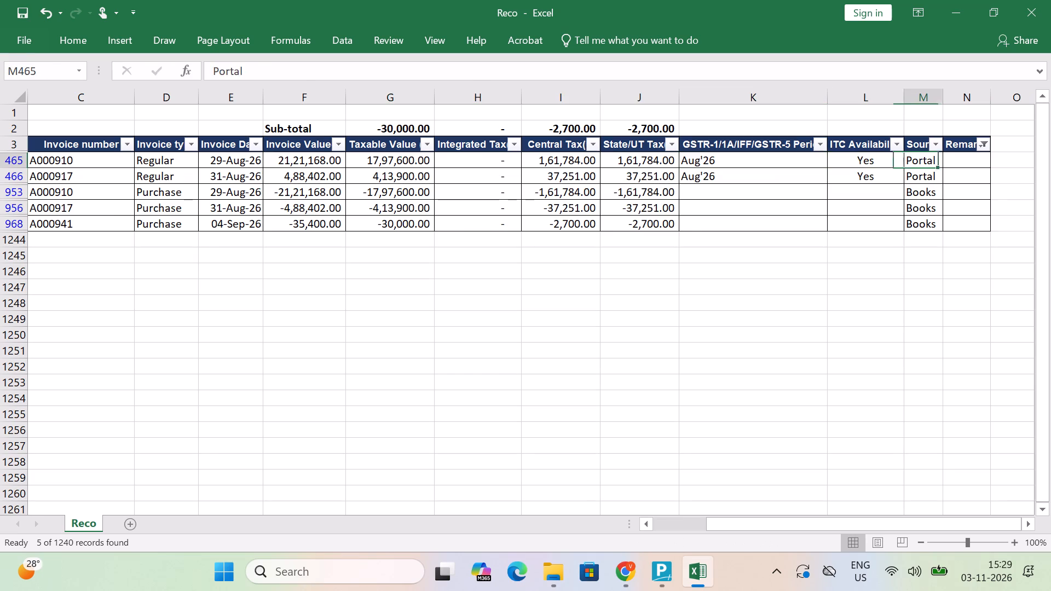
key("Right")
key("alt+Down")
key("Down")
key("Down")
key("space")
key("Left")
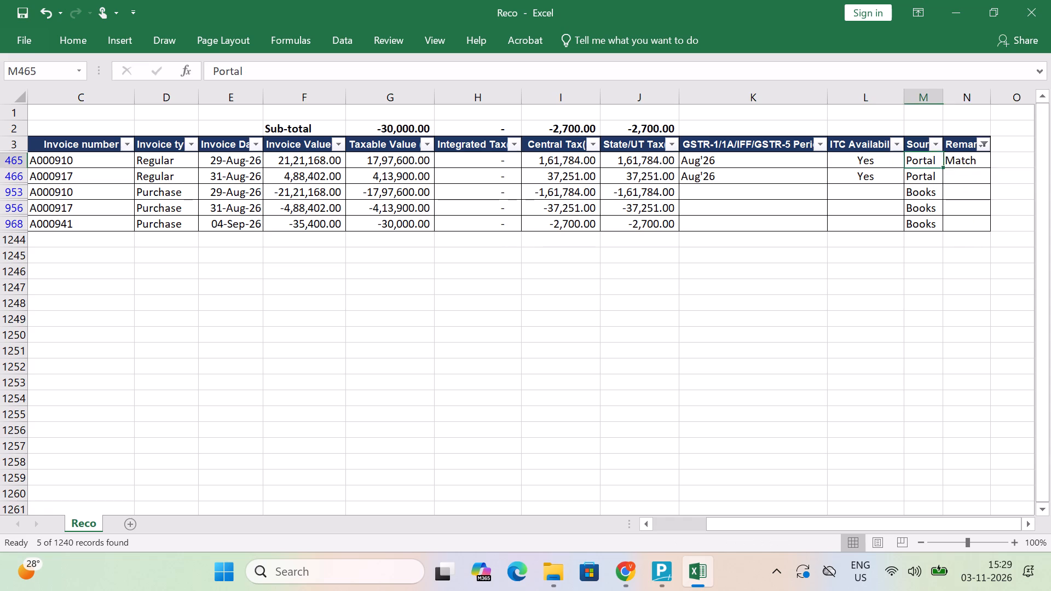
key("Down")
key("Down")
key("Down")
key("Right")
key("ctrl+shift+Up")
key("alt+semicolon")
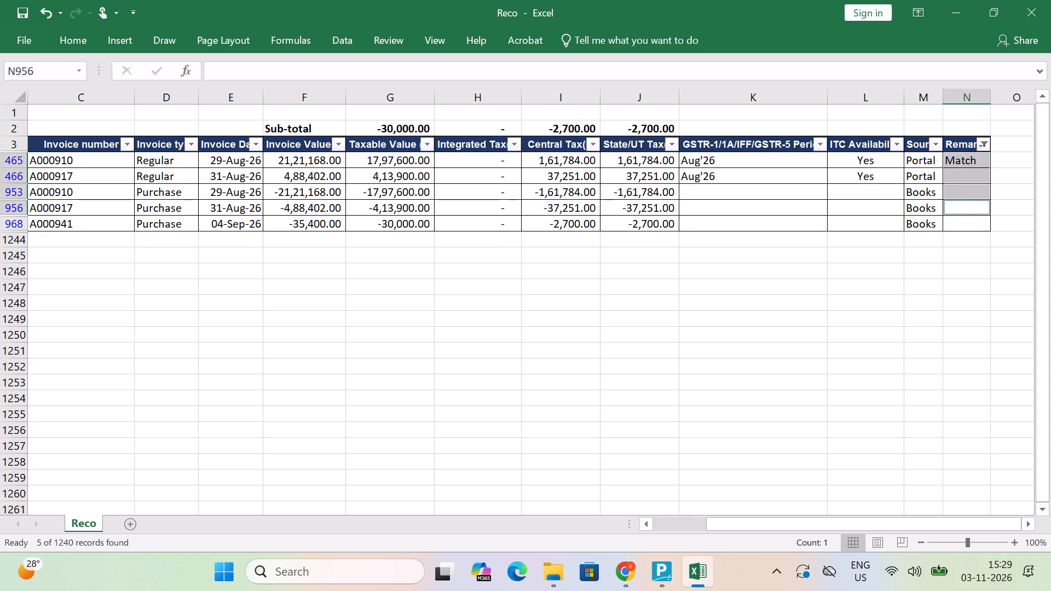
key("ctrl+d")
Set Remarks to Not on Portal on the Books row of invoice A000941.
key("Down")
key("Down")
key("Up")
key("alt+Down")
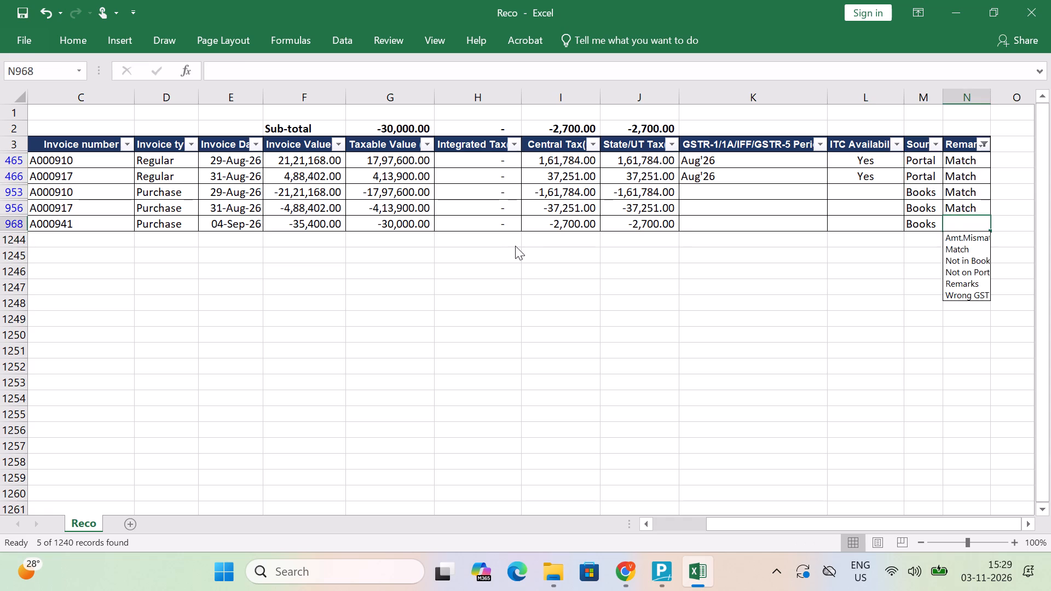
key("Down")
key("Down")
key("Down")
key("Down")
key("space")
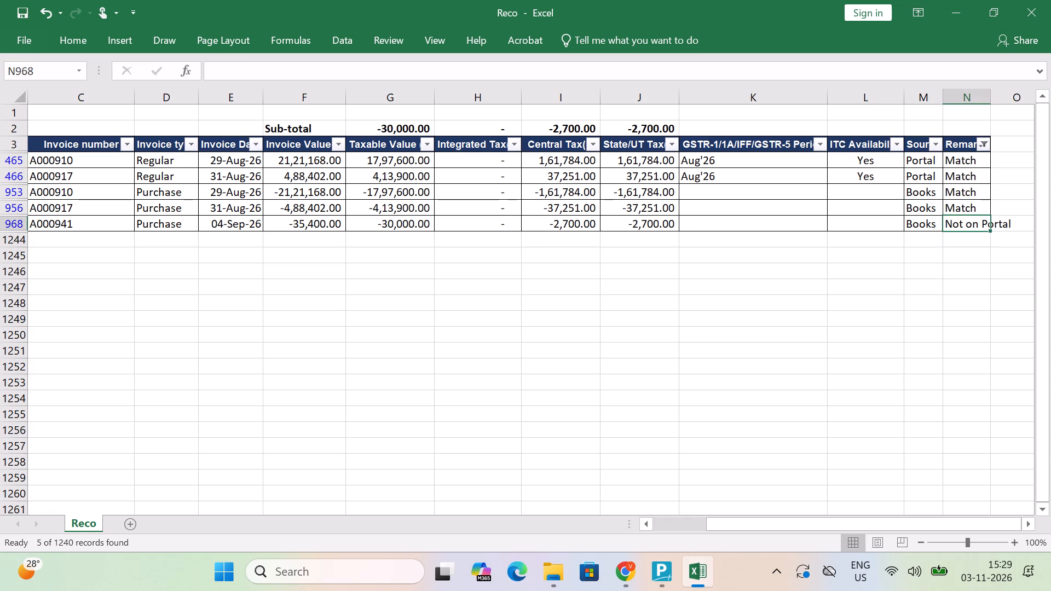
Switch the GSTIN of supplier filter to only 06AEZFS5719K1Z4 and go to the Remarks column header.
key("Up")
key("Up")
key("Up")
key("Up")
key("Up")
key("ctrl+Left")
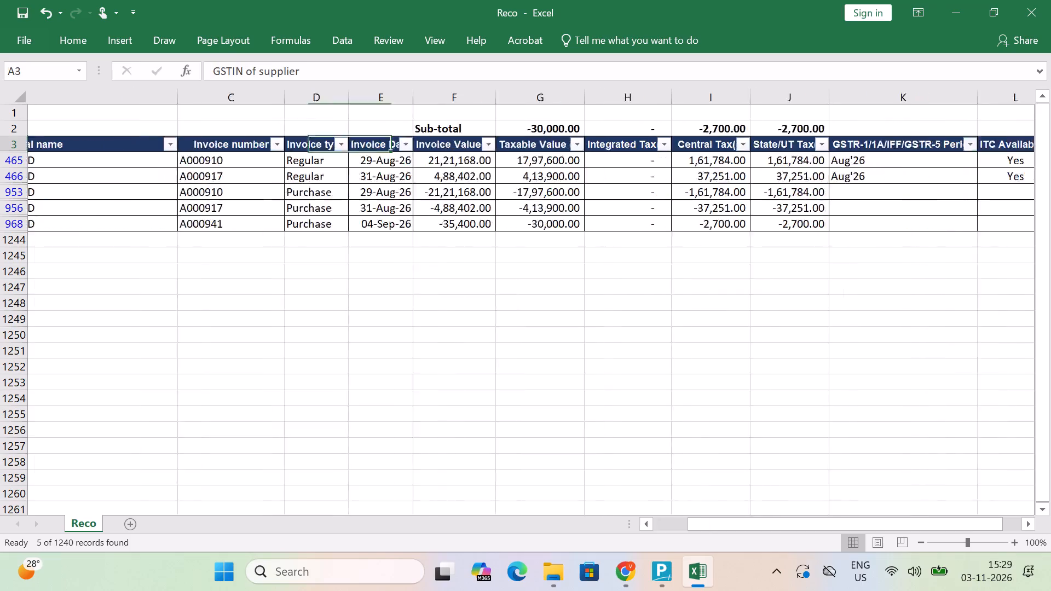
key("alt+Down")
key("alt+Down")
key("alt+Down")
key("alt+Down")
key("alt+Down")
key("alt+Down")
key("alt+Down")
key("alt+Down")
key("alt+Down")
key("alt+Down")
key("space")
key("Down")
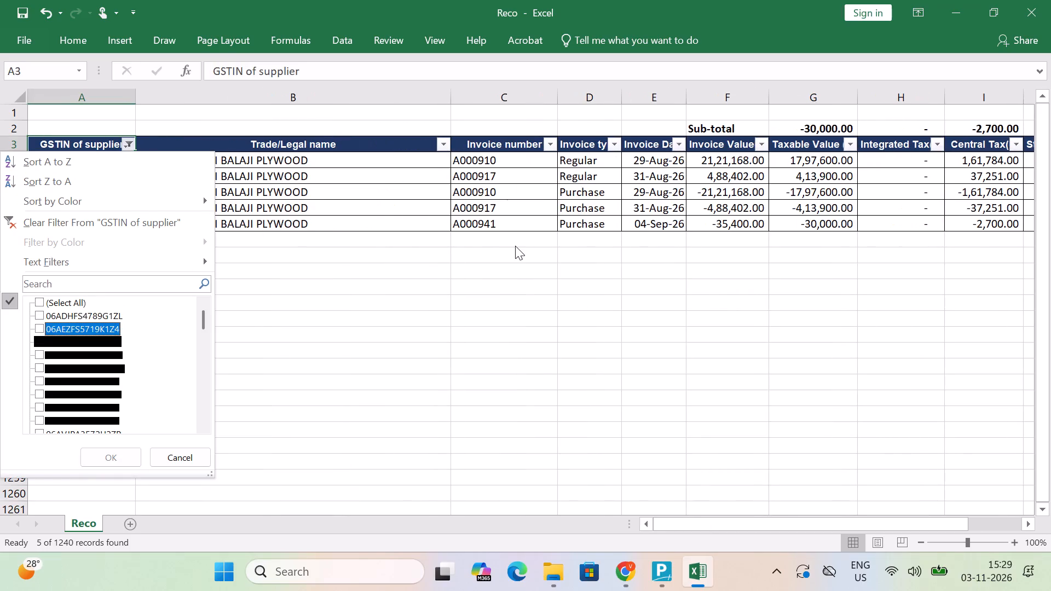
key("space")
key("Return")
key("ctrl+Right")
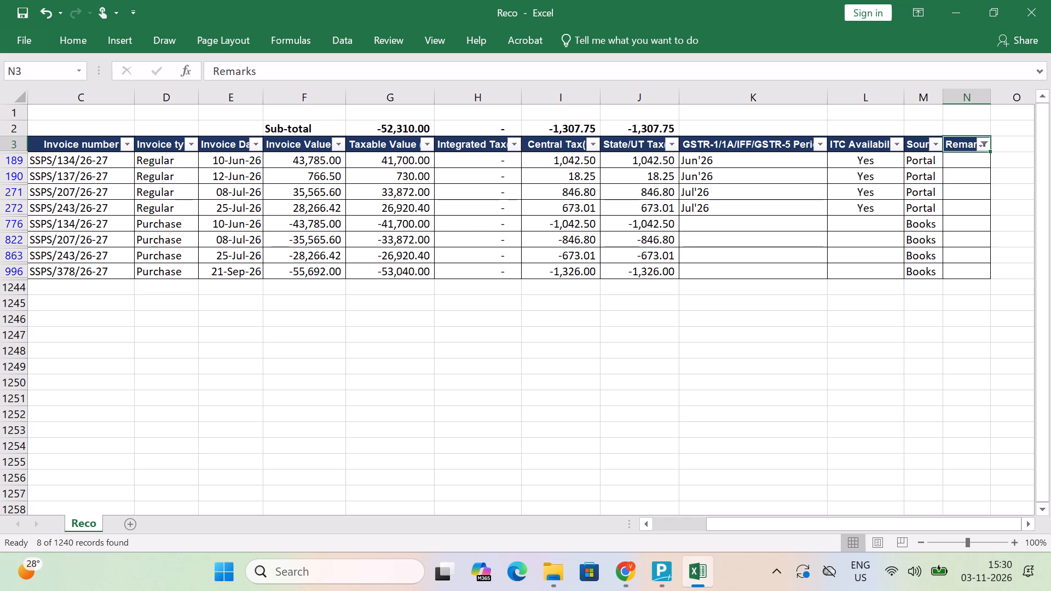
Save the reconciliation workbook.
key("ctrl+s")
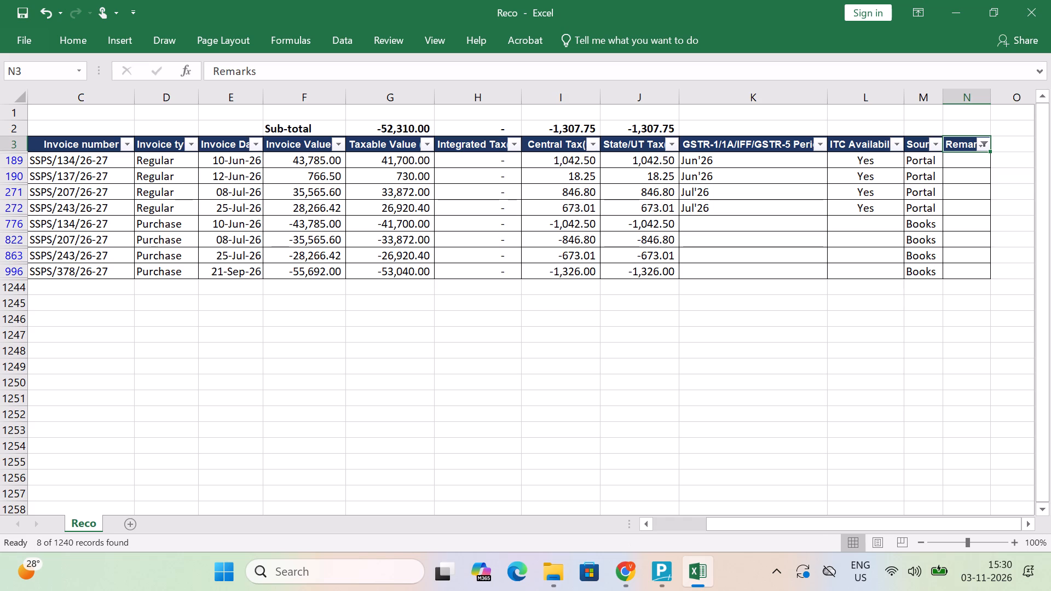
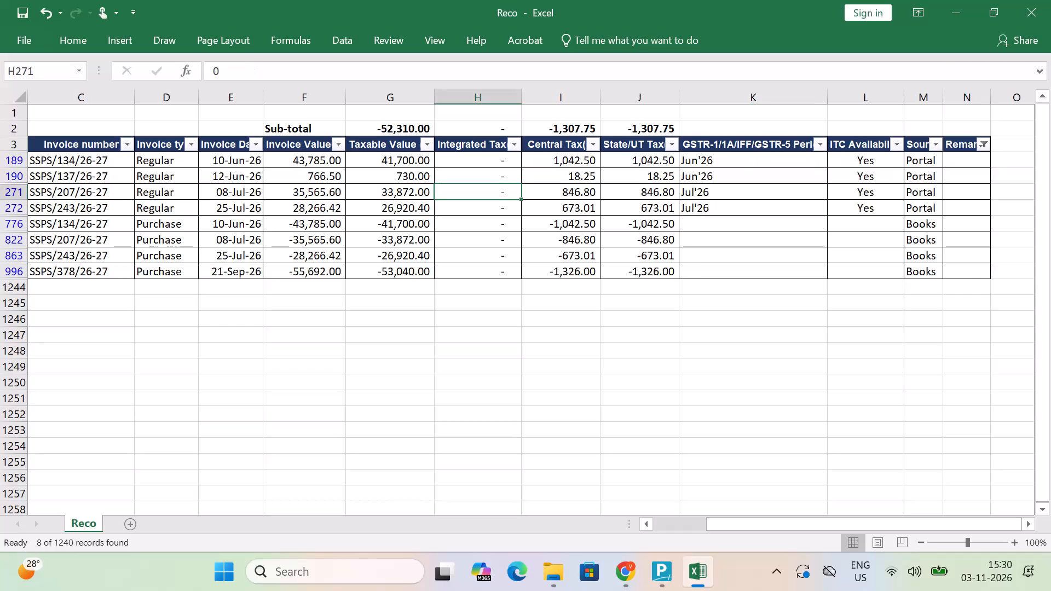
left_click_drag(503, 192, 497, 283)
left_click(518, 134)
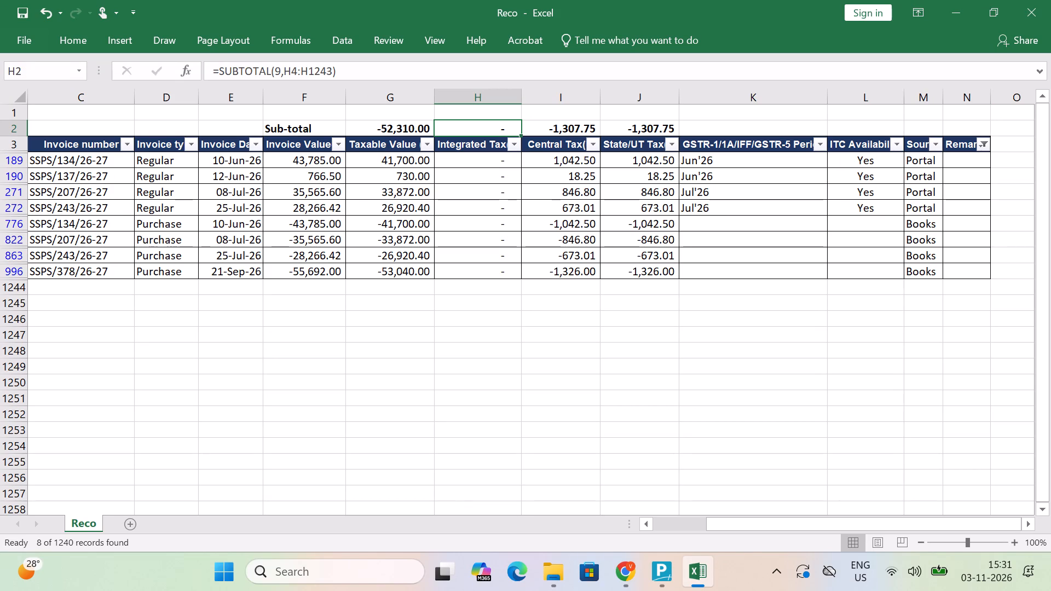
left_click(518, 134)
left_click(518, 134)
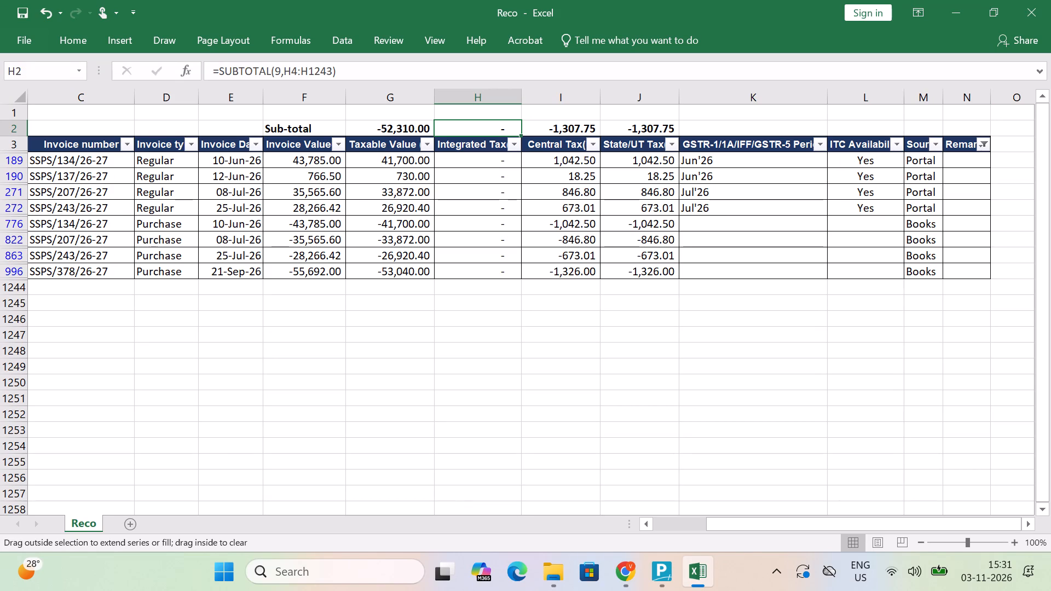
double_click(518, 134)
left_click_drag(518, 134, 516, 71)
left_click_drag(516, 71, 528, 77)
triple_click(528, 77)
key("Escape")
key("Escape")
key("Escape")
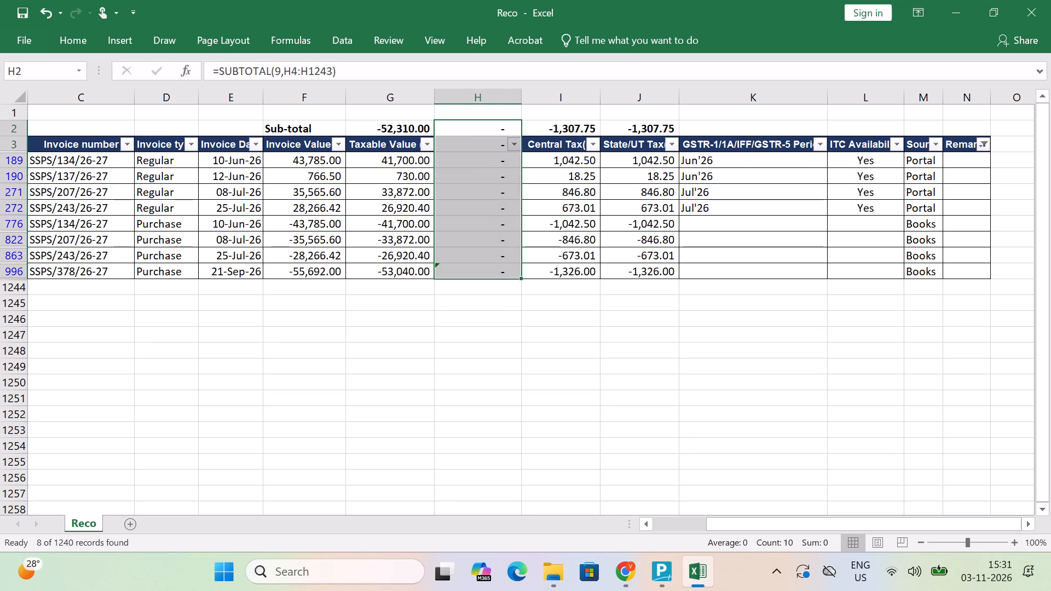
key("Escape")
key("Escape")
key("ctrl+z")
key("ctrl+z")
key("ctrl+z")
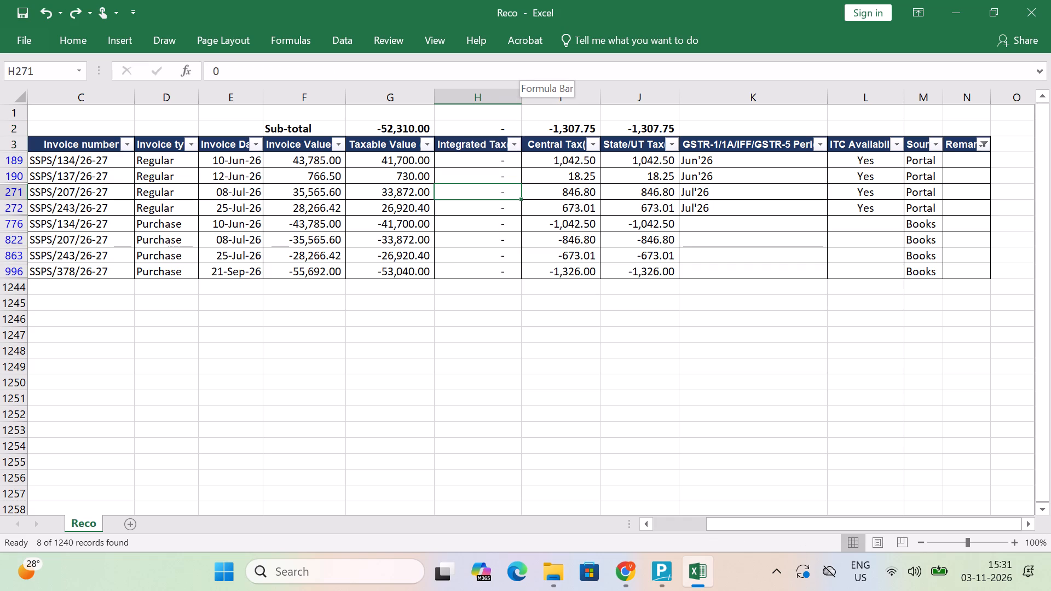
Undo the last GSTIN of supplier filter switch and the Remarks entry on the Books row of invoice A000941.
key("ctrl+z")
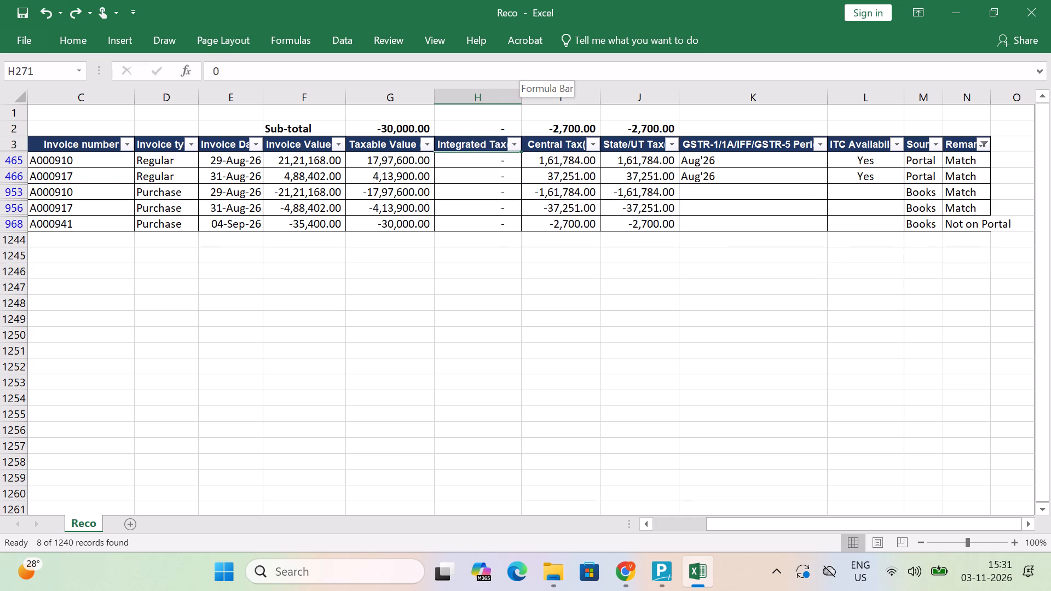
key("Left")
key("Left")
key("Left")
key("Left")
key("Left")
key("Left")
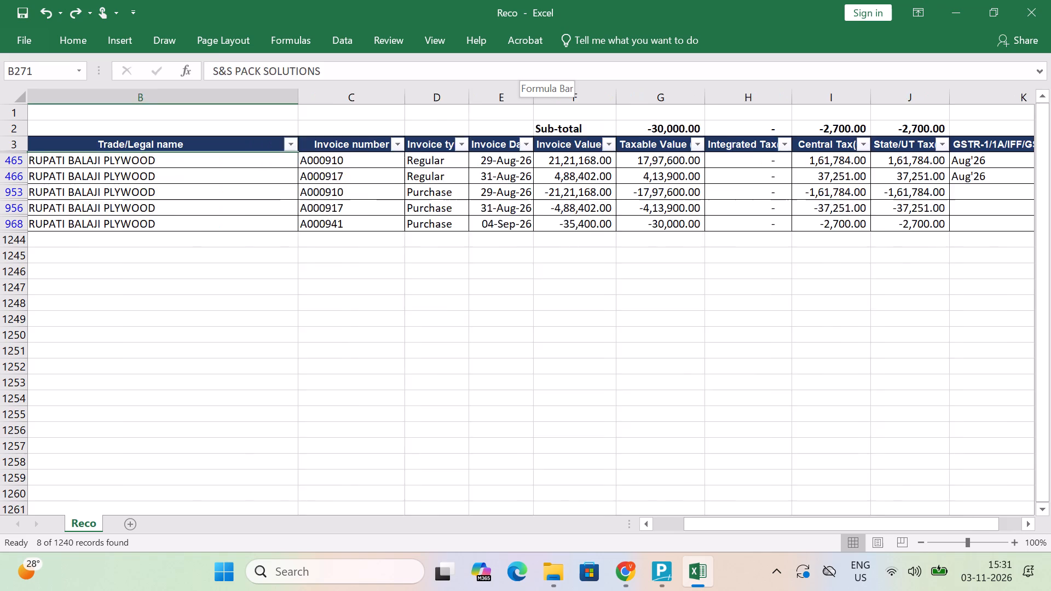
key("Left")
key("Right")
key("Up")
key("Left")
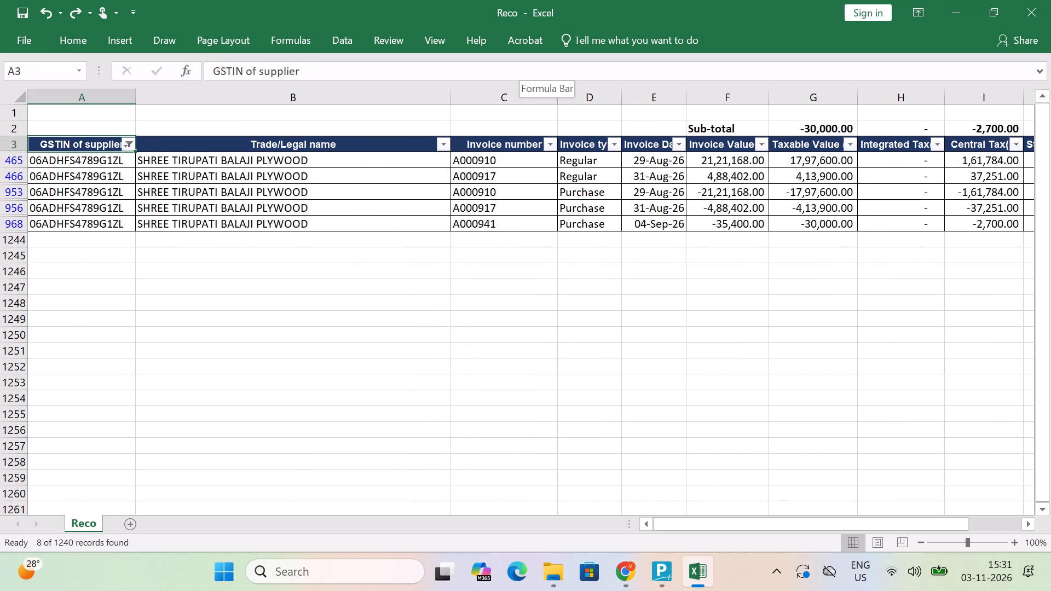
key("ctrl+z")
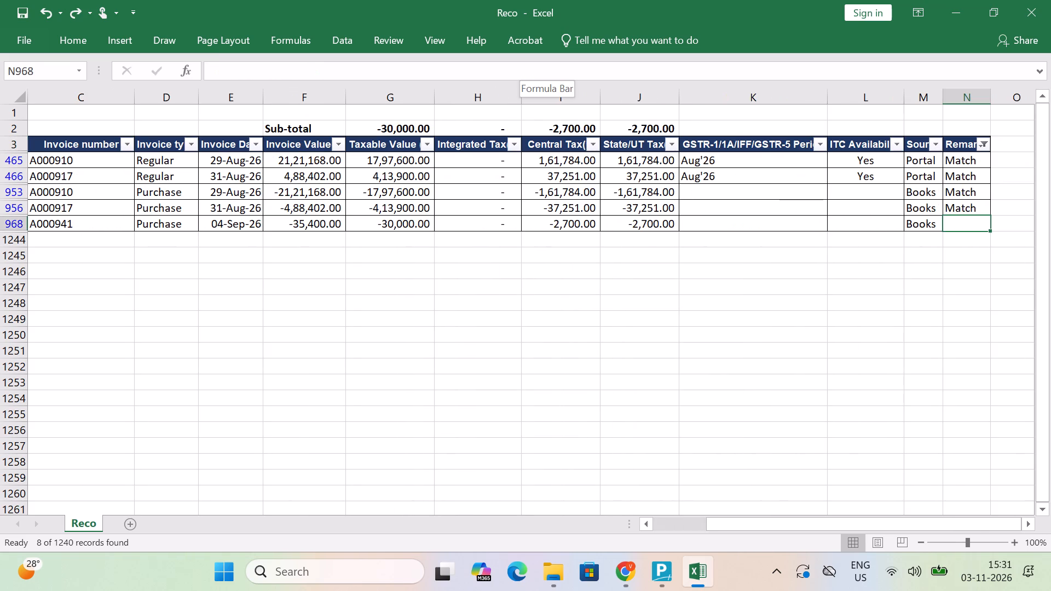
Set Remarks to Not on Portal on the Books row of invoice A000941.
key("alt+Down")
key("Down")
key("Down")
key("Down")
key("Down")
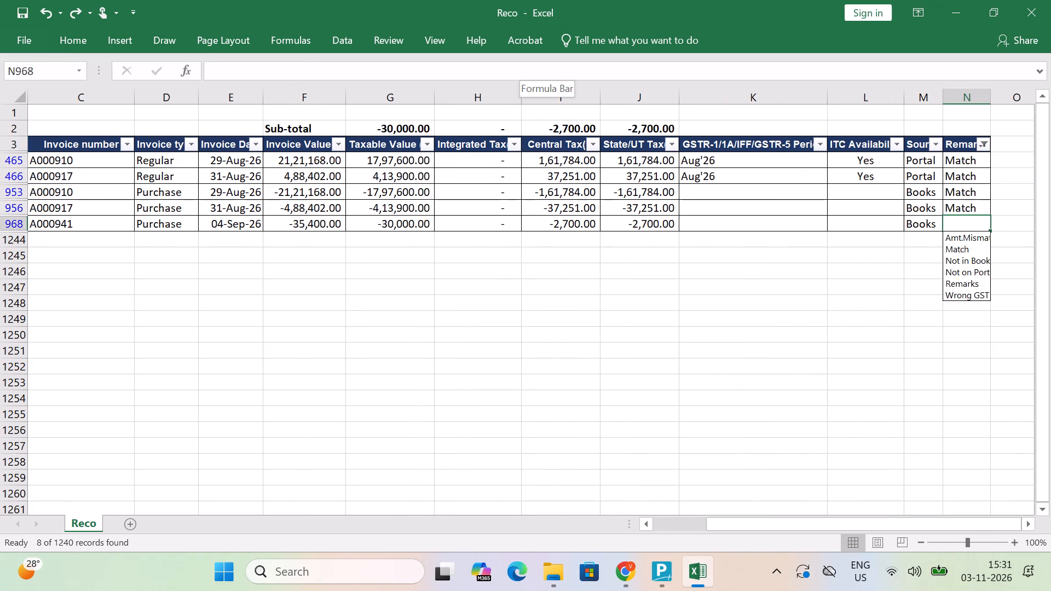
key("space")
Switch the GSTIN of supplier filter to only the next GSTIN listed after 06ADHFS4789G1ZL.
key("Up")
key("Up")
key("Up")
key("Up")
key("Up")
key("Up")
key("Down")
key("ctrl+Left")
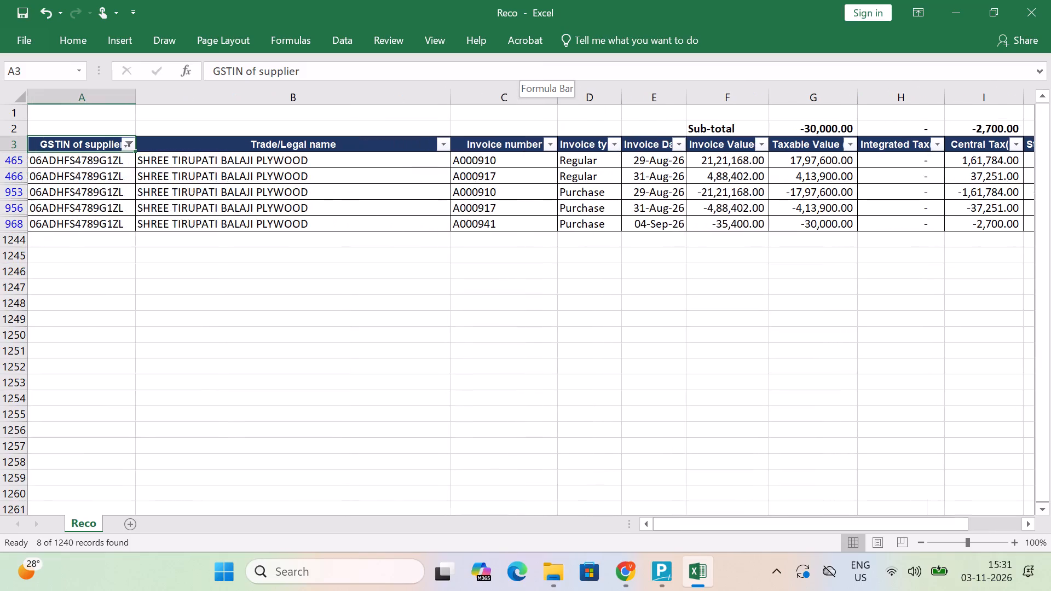
key("alt+Down")
key("Down")
key("Down")
key("Down")
key("Down")
key("Down")
key("Down")
key("Down")
key("Down")
key("Down")
key("space")
key("Down")
key("space")
key("Return")
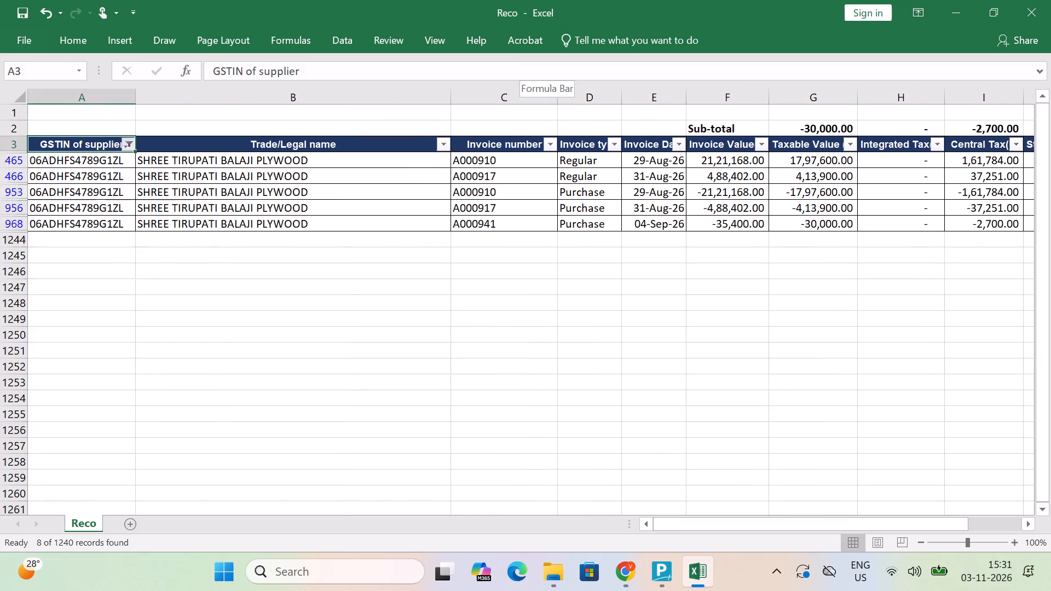
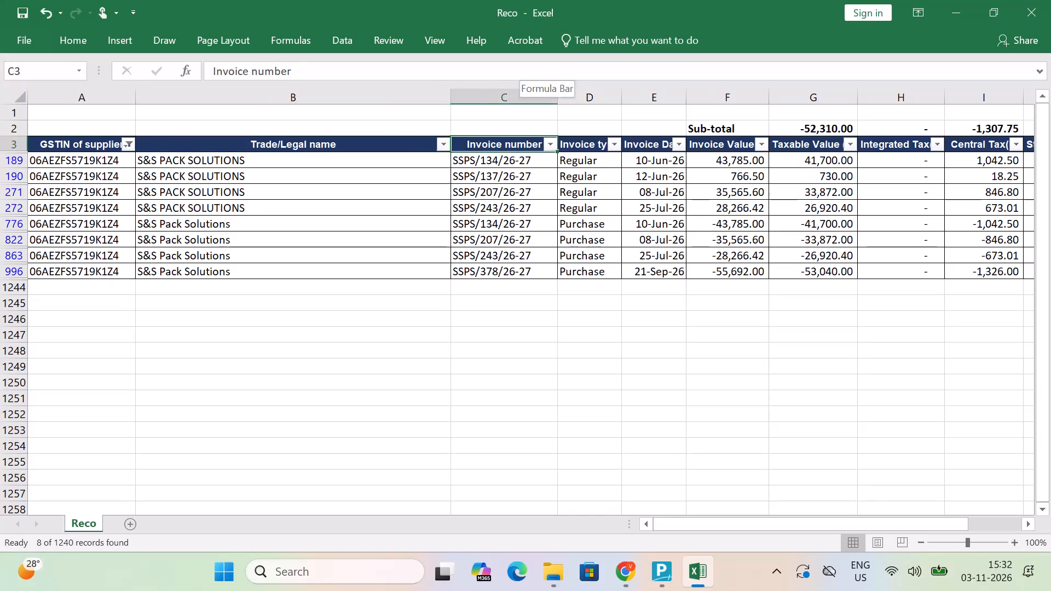
Compare the Portal and Books rows of S&S Pack Solutions across invoice number, date, value, taxable value and tax amounts.
key("Right")
key("Right")
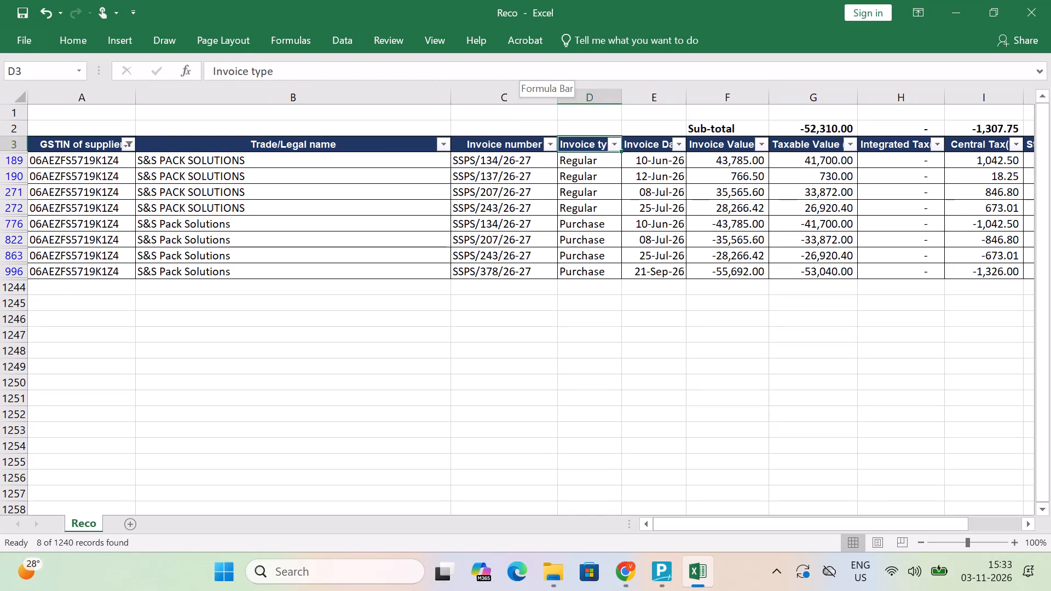
key("Right")
key("Left")
key("Right")
key("Left")
key("Right")
key("Left")
key("Right")
key("Right")
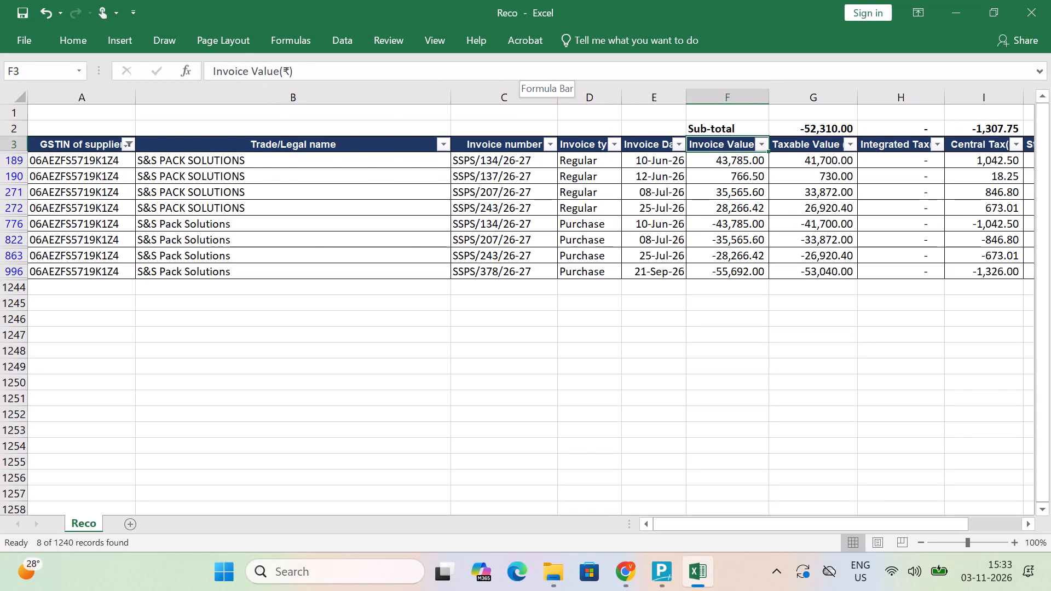
key("ctrl+Right")
key("Left")
key("Right")
key("Left")
key("Right")
key("Left")
key("Right")
key("Left")
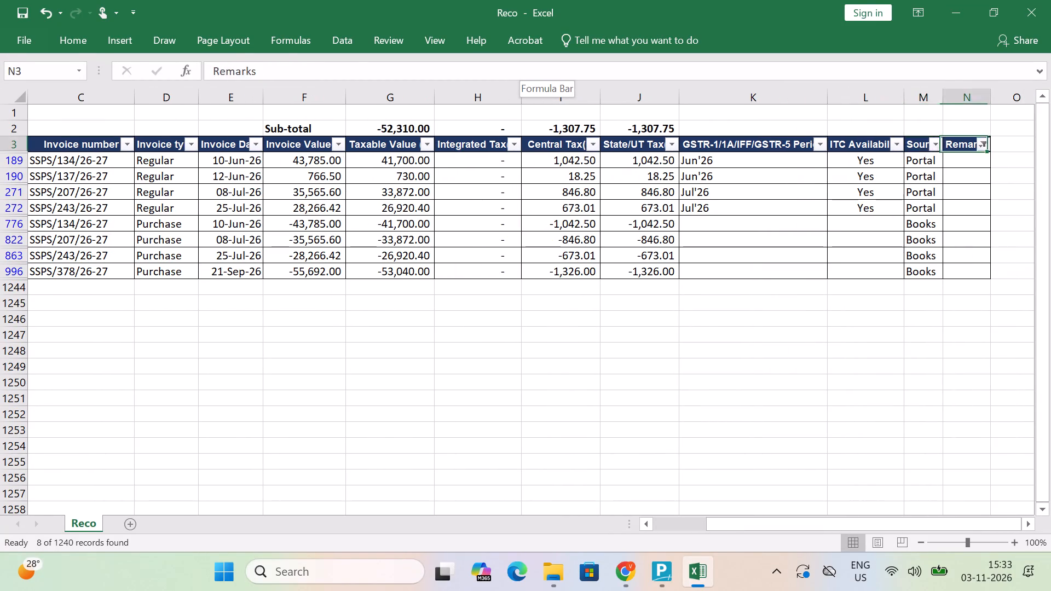
key("Left")
key("Left")
key("Left")
key("Left")
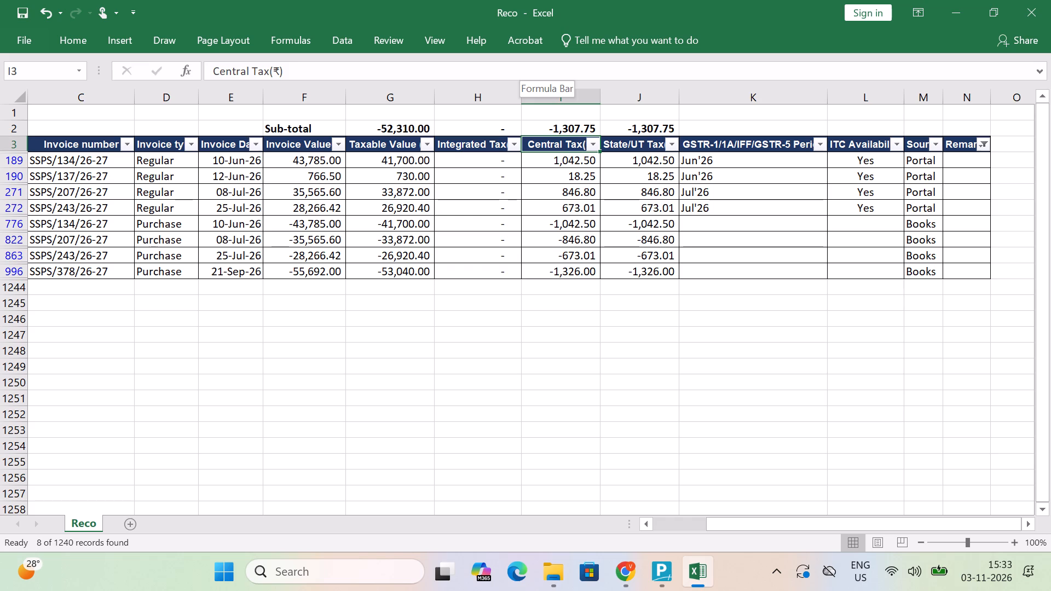
key("Left")
key("Right")
key("Left")
key("Right")
key("Left")
key("Right")
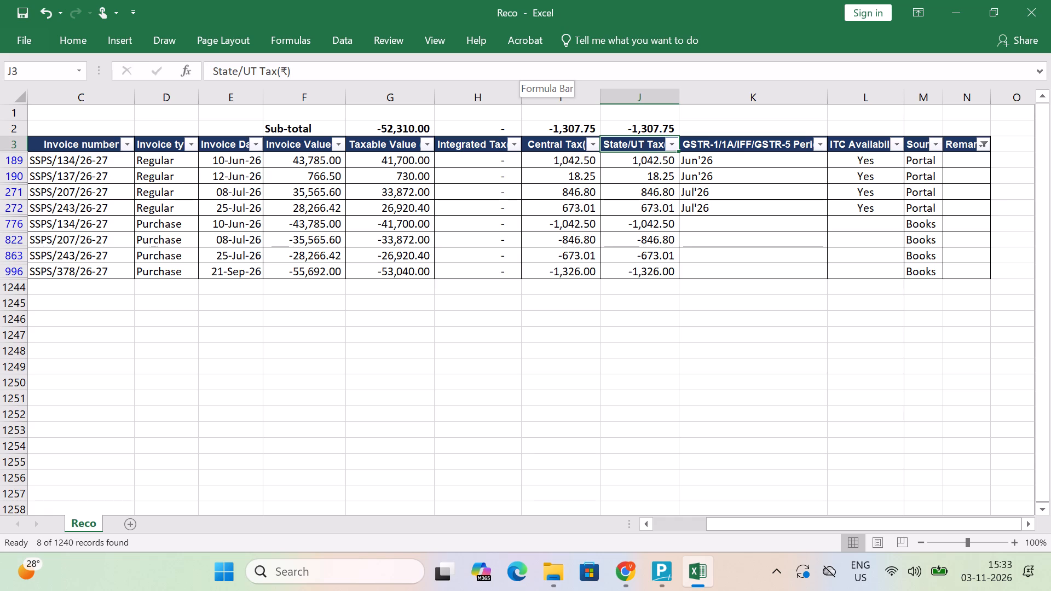
key("Left")
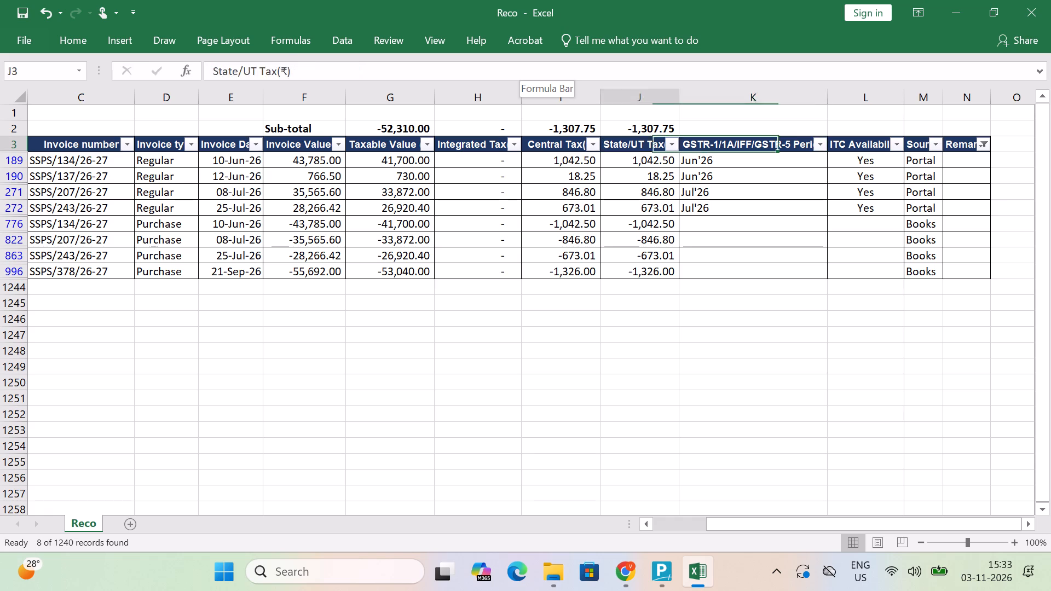
key("Right")
key("Right")
key("Right")
key("Left")
key("Right")
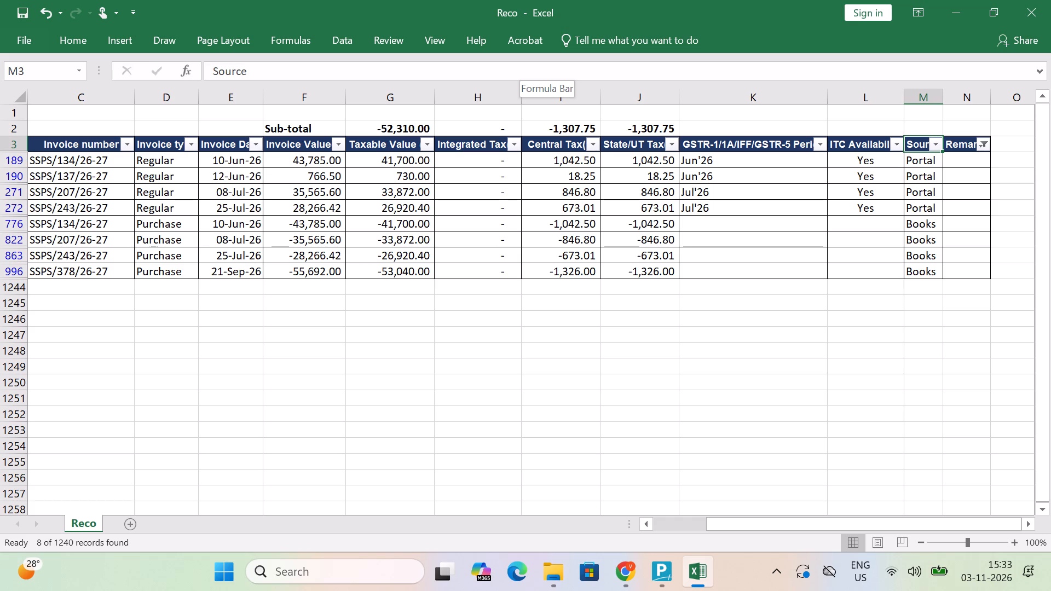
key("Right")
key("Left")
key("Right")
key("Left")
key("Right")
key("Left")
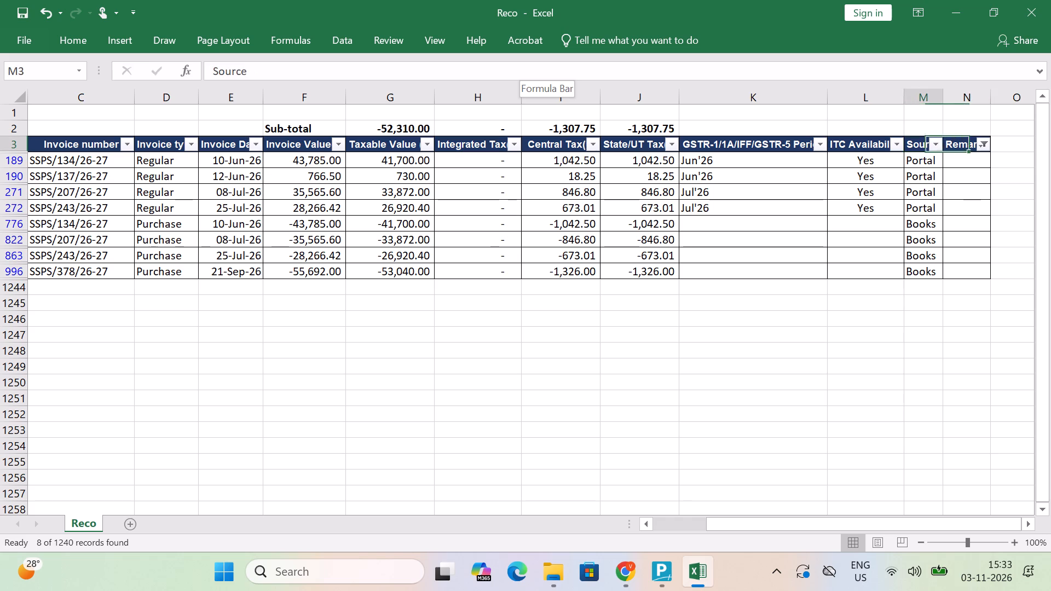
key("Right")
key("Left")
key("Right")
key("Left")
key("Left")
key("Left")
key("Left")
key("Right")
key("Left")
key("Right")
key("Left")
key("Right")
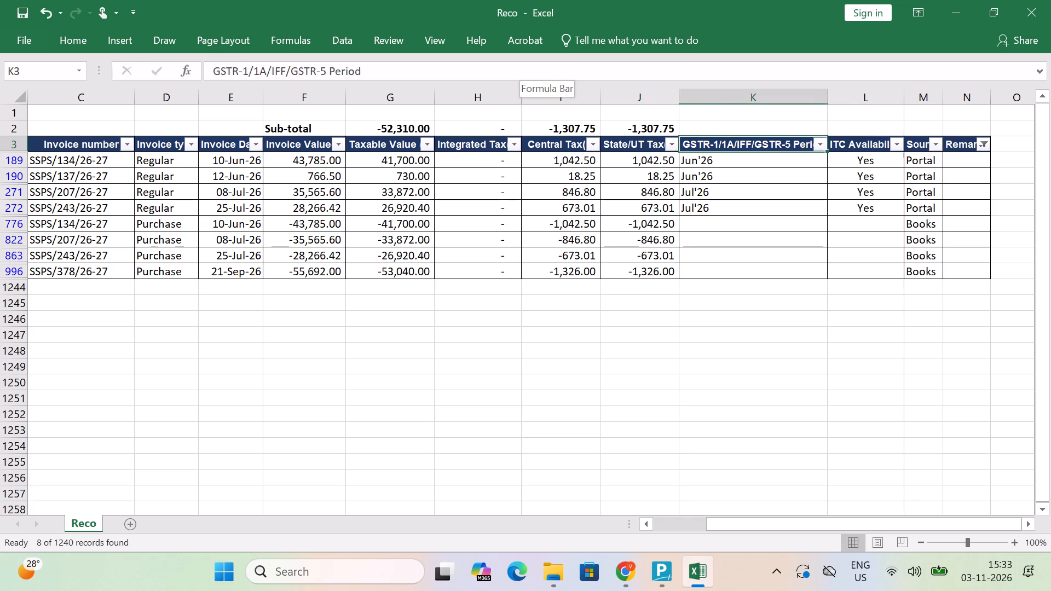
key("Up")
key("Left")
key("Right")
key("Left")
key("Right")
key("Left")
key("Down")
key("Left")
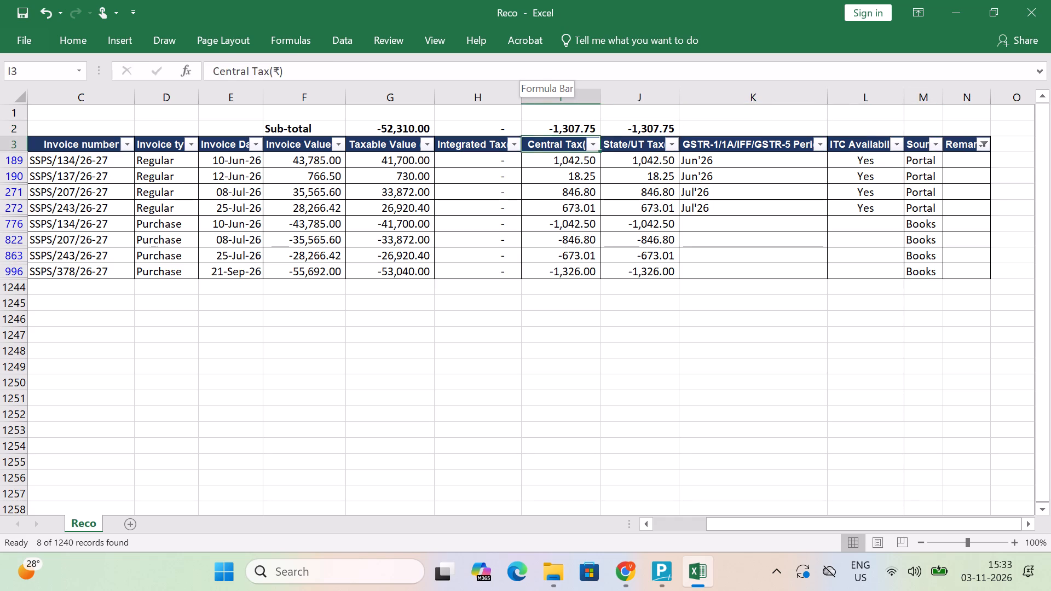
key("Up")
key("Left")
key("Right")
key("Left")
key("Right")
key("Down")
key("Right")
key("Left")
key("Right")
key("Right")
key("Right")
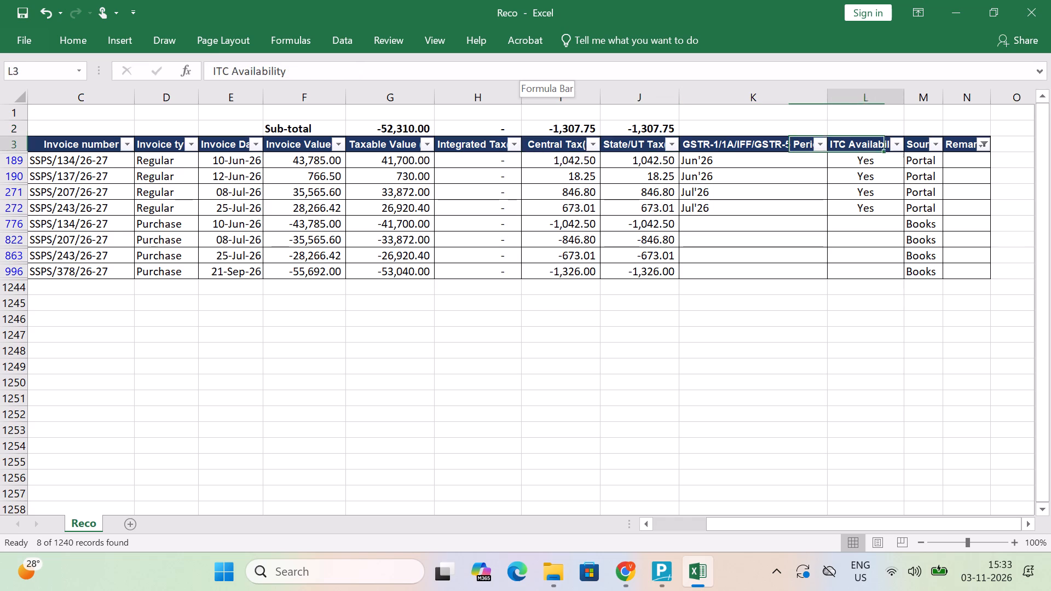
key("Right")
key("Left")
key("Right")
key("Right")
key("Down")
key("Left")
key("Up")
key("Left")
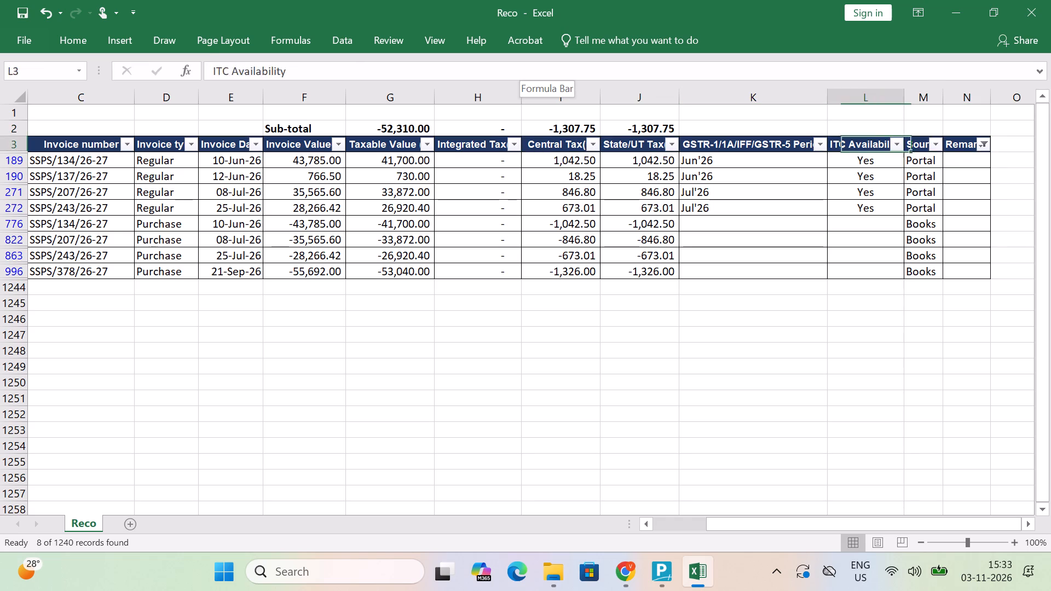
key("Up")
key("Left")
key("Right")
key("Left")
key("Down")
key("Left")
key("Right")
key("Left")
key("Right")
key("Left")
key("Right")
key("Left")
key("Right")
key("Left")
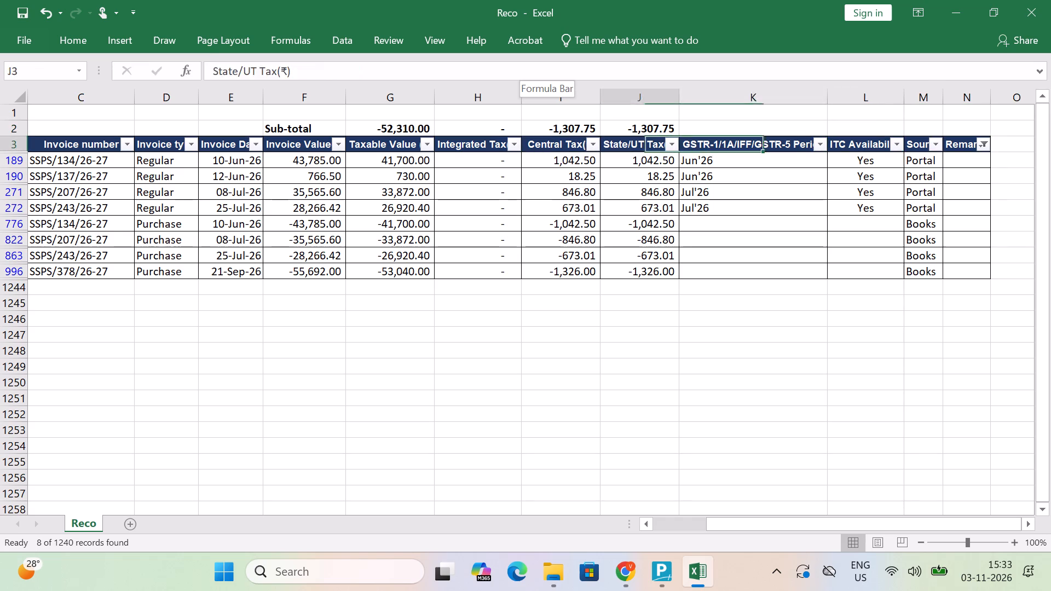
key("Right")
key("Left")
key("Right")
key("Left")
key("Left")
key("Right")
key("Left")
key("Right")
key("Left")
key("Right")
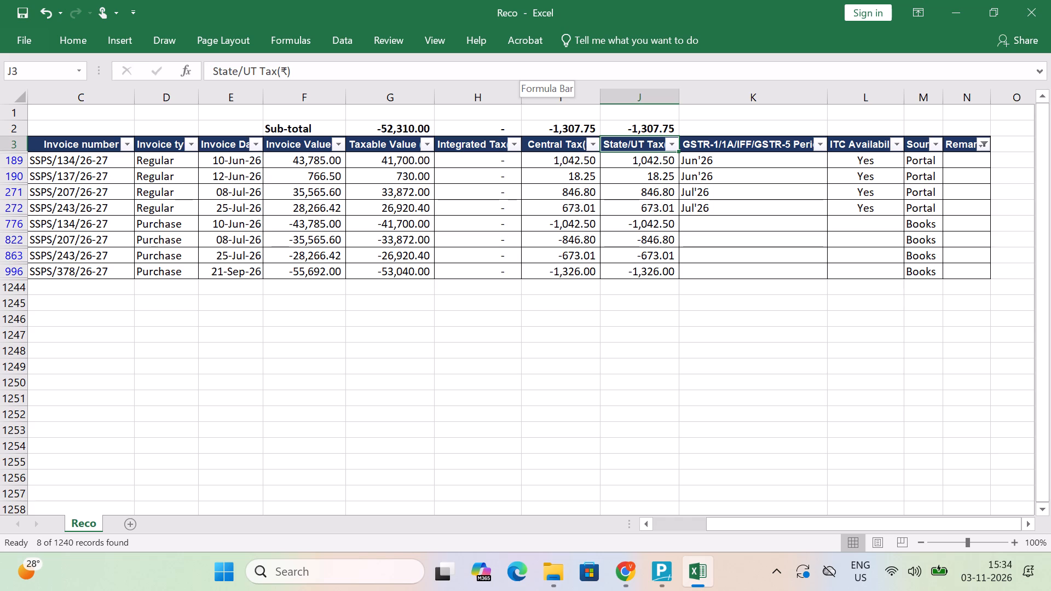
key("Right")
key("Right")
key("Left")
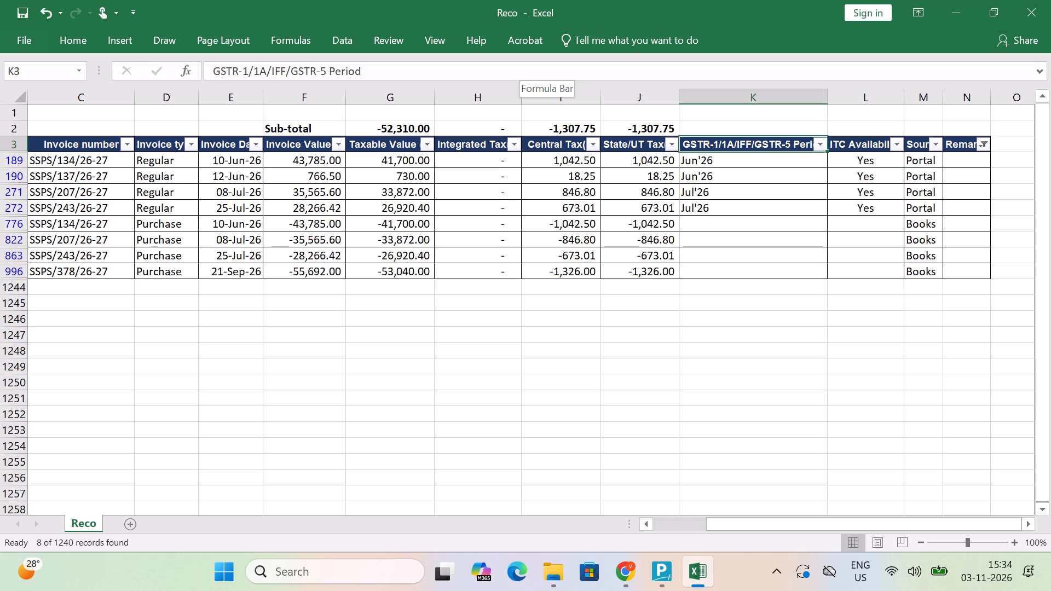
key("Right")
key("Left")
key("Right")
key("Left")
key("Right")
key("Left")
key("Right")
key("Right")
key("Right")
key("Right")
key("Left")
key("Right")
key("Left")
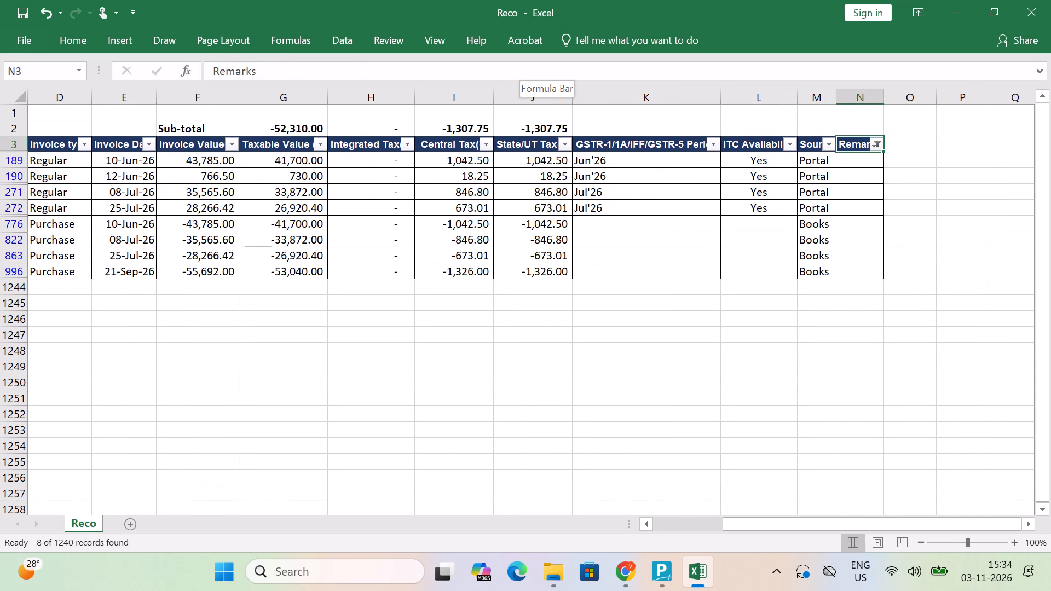
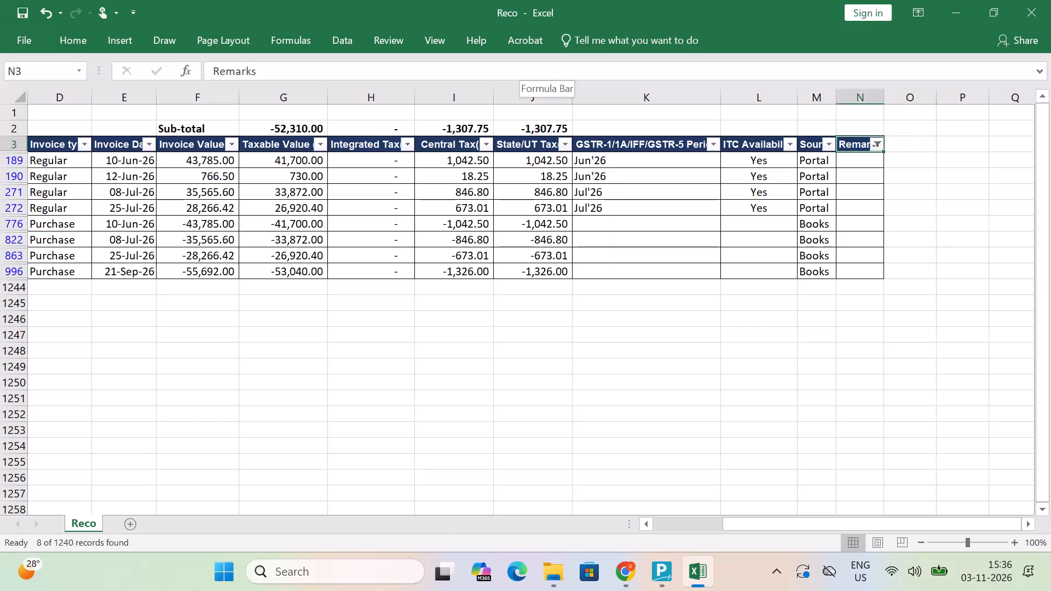
Go to the empty Remarks cell of S&S Pack Solutions' first Portal invoice, dated 10-Jun-26.
key("Left")
key("Left")
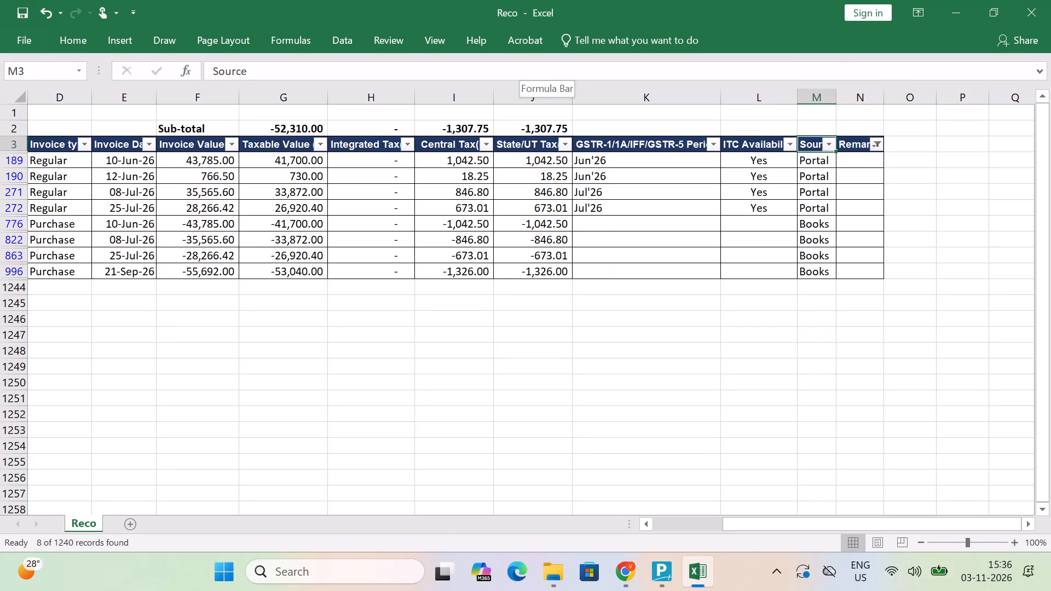
key("Down")
key("Up")
key("Down")
key("Up")
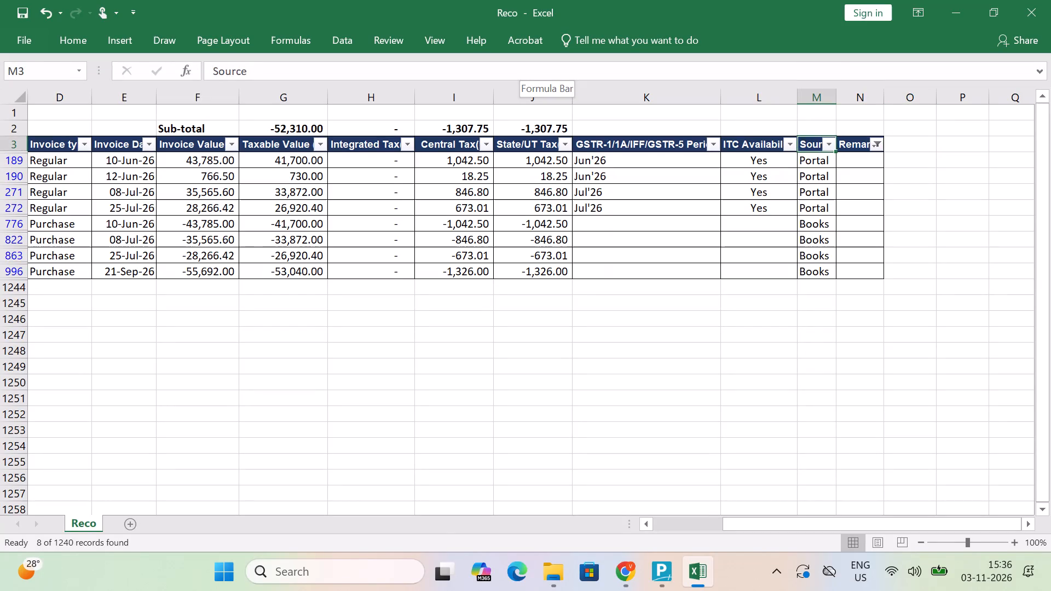
key("ctrl+Down")
key("Right")
key("ctrl+Up")
key("Down")
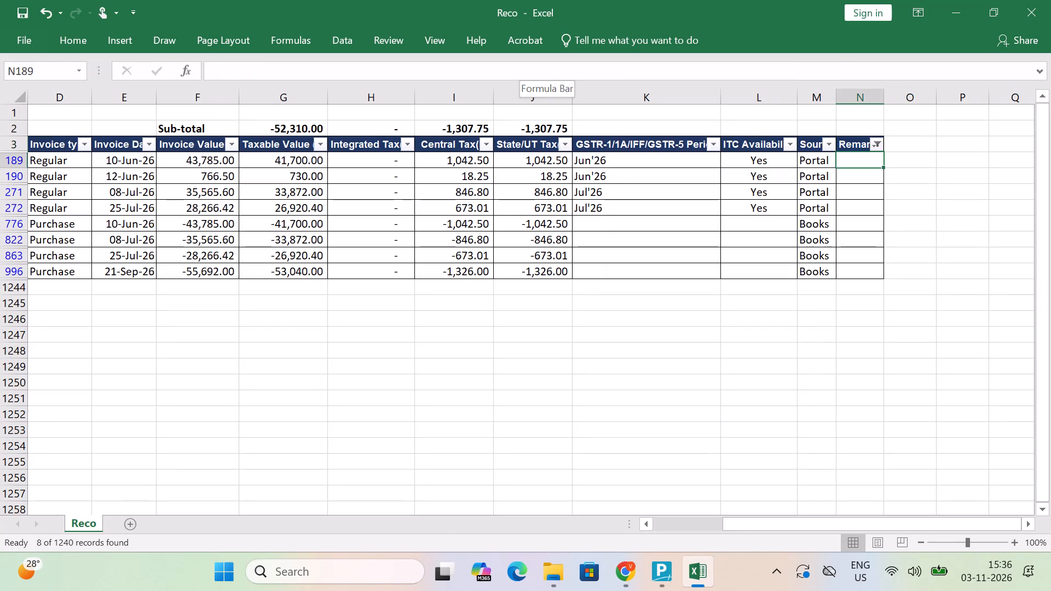
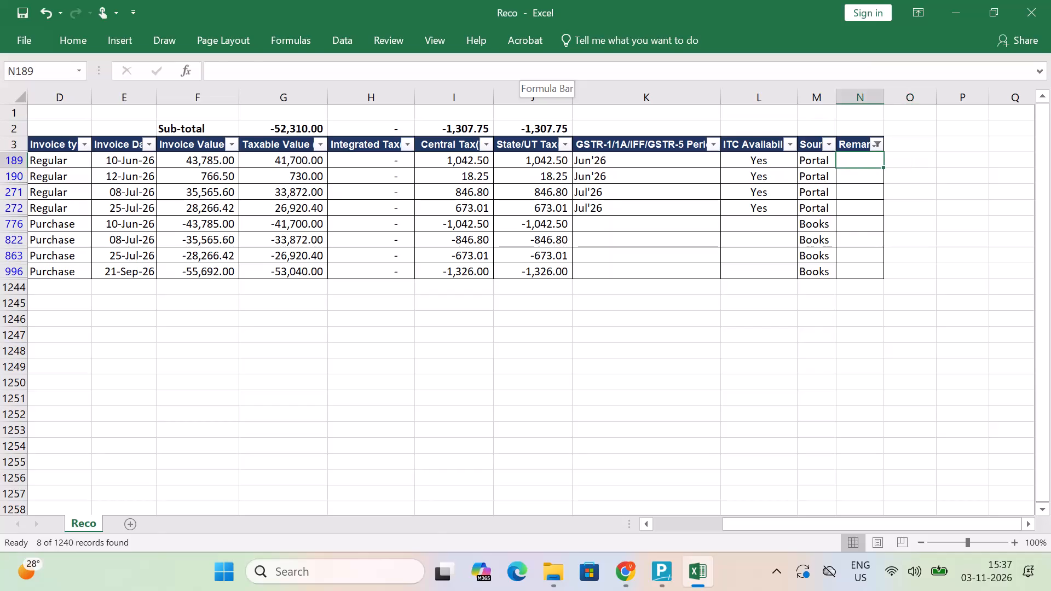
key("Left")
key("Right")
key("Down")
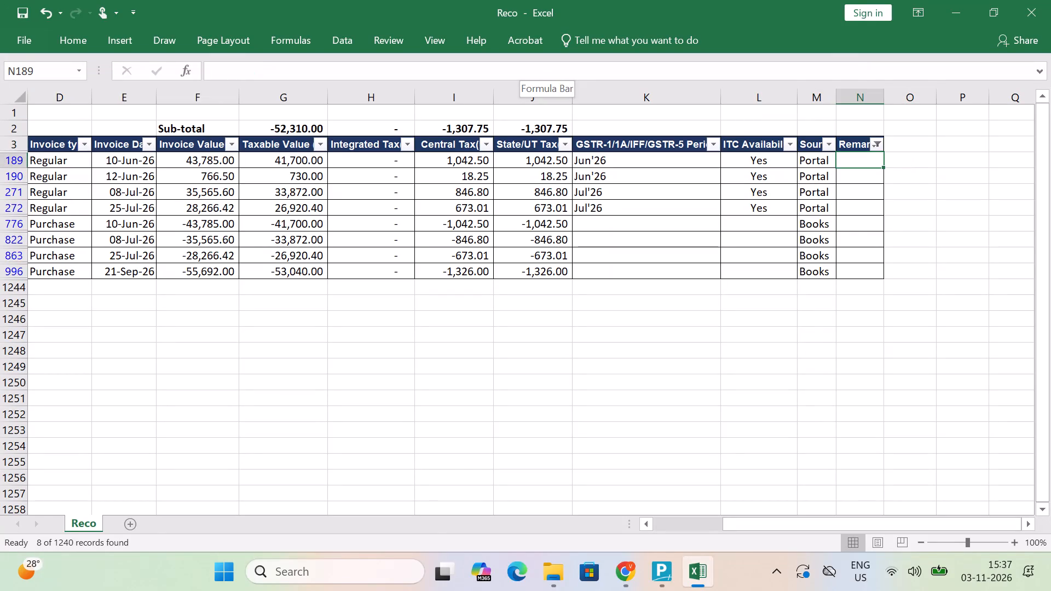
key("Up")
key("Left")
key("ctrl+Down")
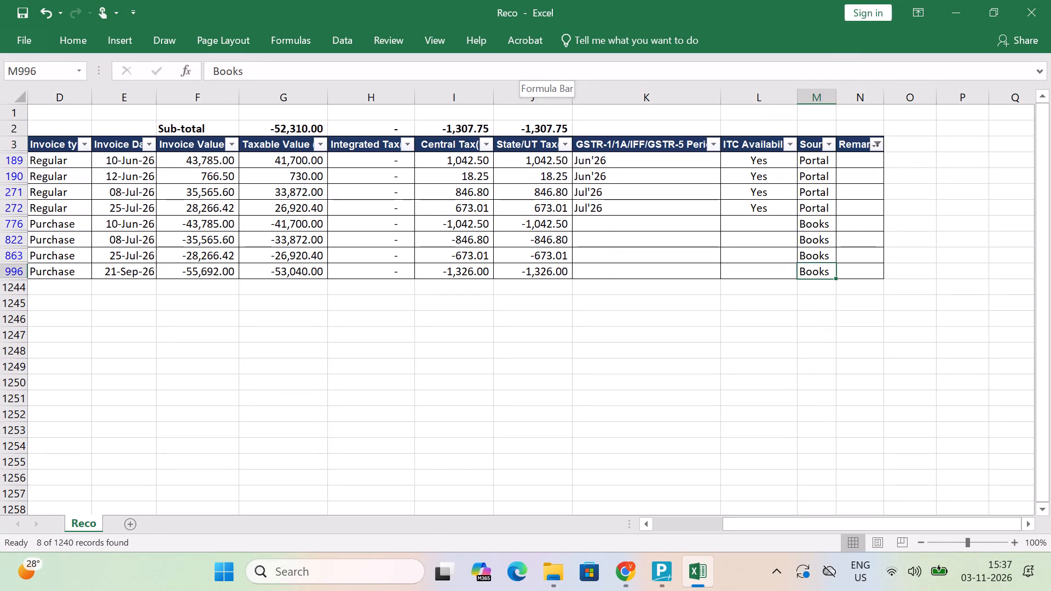
Filter S&S Pack Solutions' invoices by Invoice Date to keep only June and July 2026, excluding September.
key("ctrl+Up")
key("Down")
key("Up")
key("Left")
key("Left")
key("Left")
key("Left")
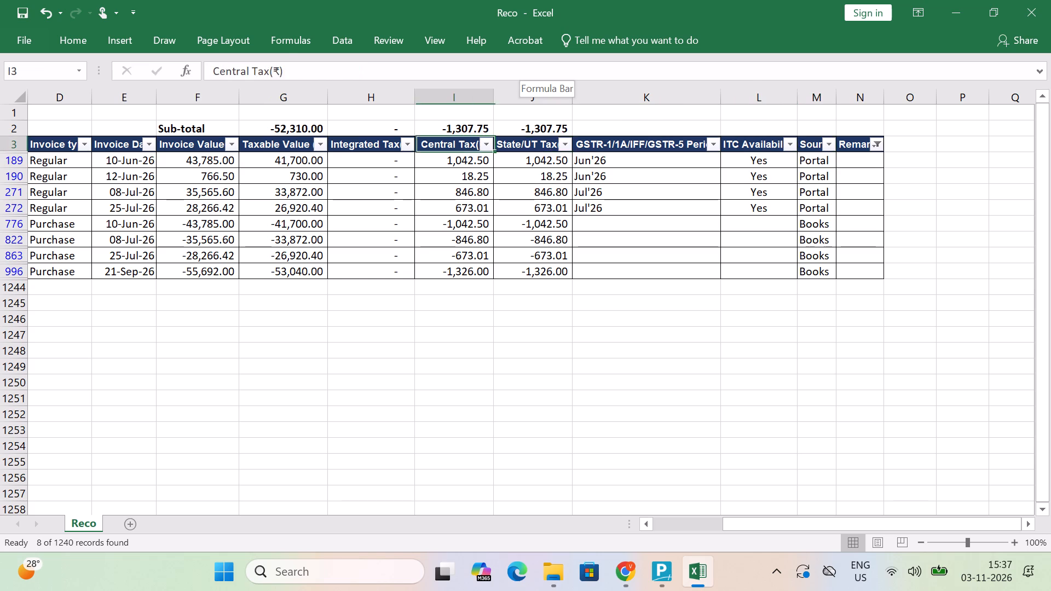
key("Right")
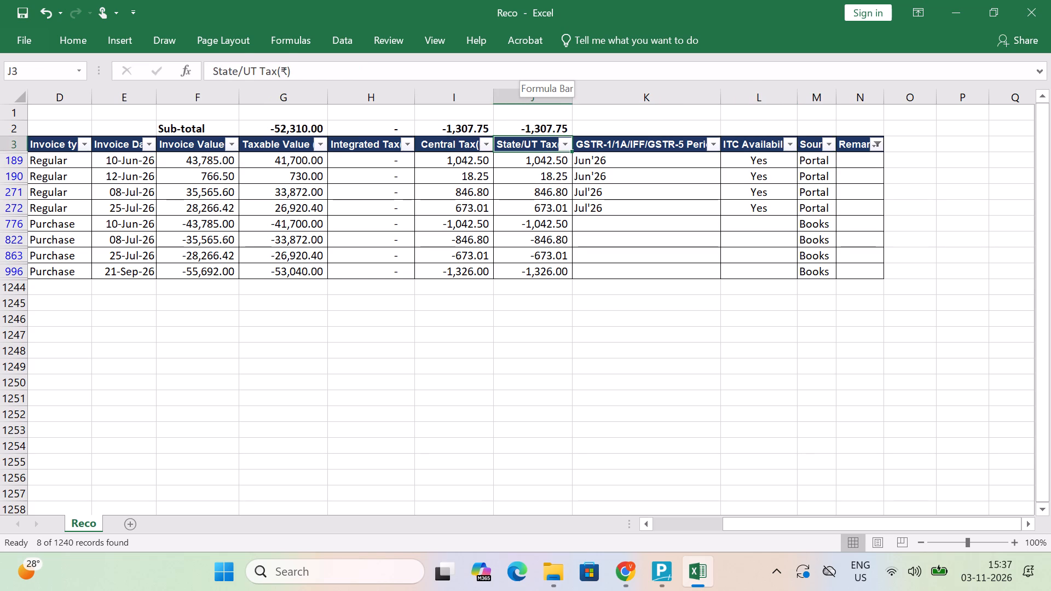
key("Left")
key("Left")
key("Left")
key("Left")
key("Left")
key("alt+Down")
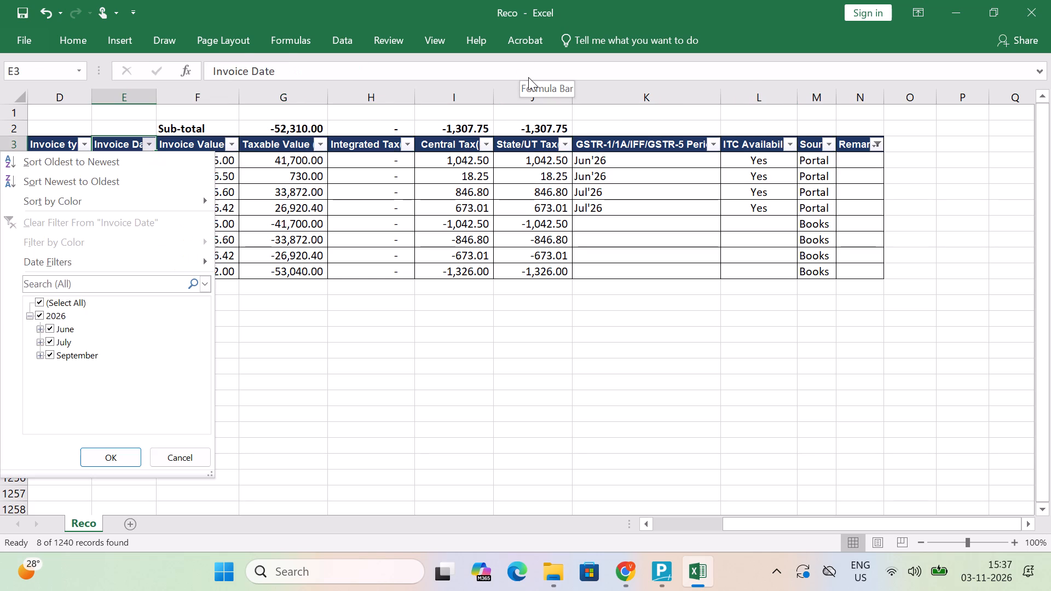
key("e")
key("Tab")
key("Tab")
key("space")
key("Down")
key("Down")
key("space")
key("Down")
key("space")
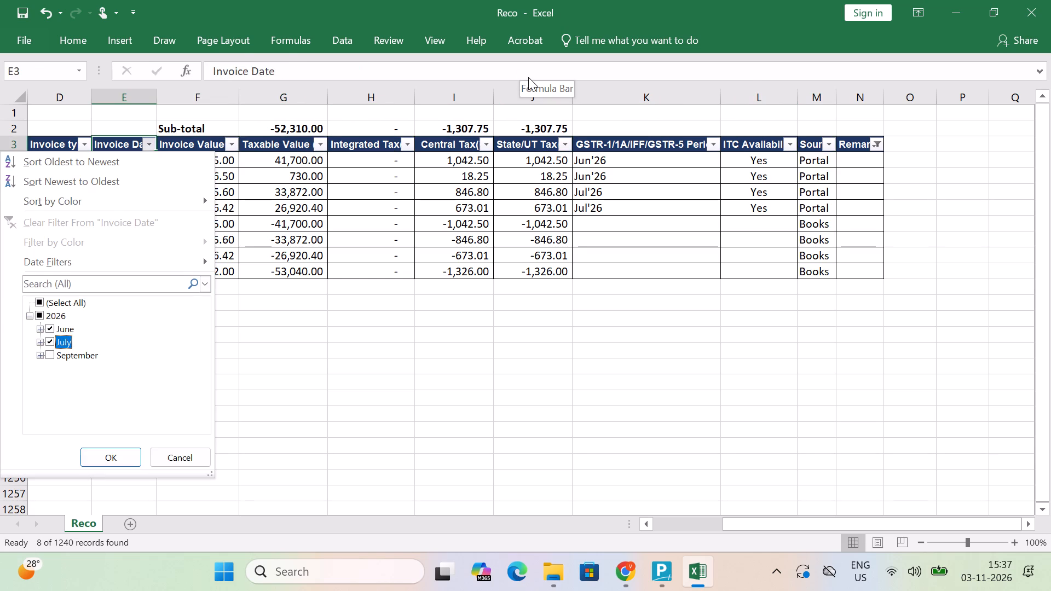
key("Return")
Examine the filtered S&S Pack Solutions rows, comparing Portal invoices with Books, especially the 12-Jun-26 invoice SSPS/137/26-27.
key("ctrl+Right")
key("ctrl+Left")
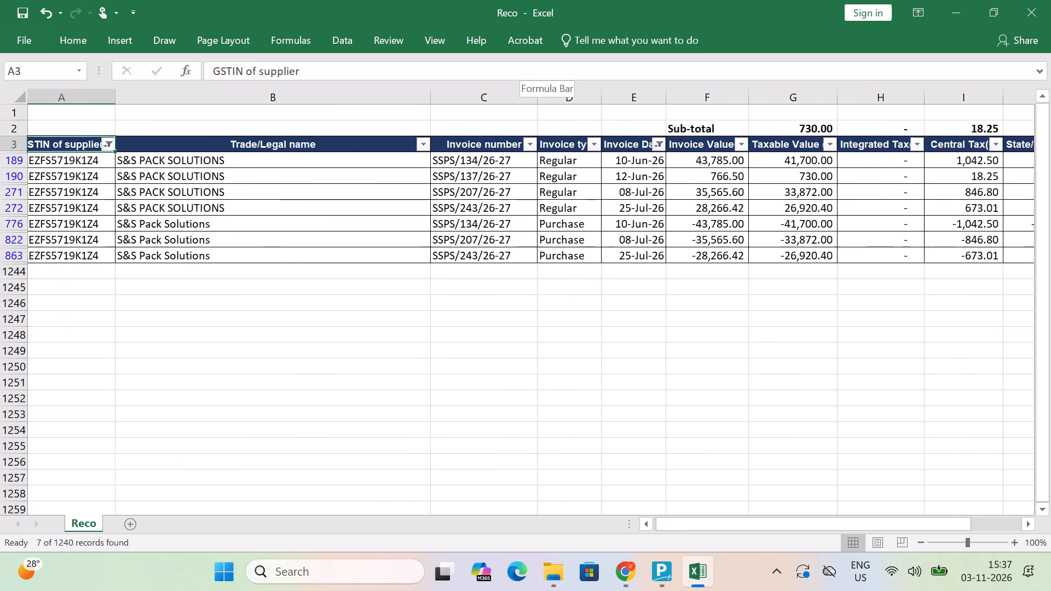
key("ctrl+Right")
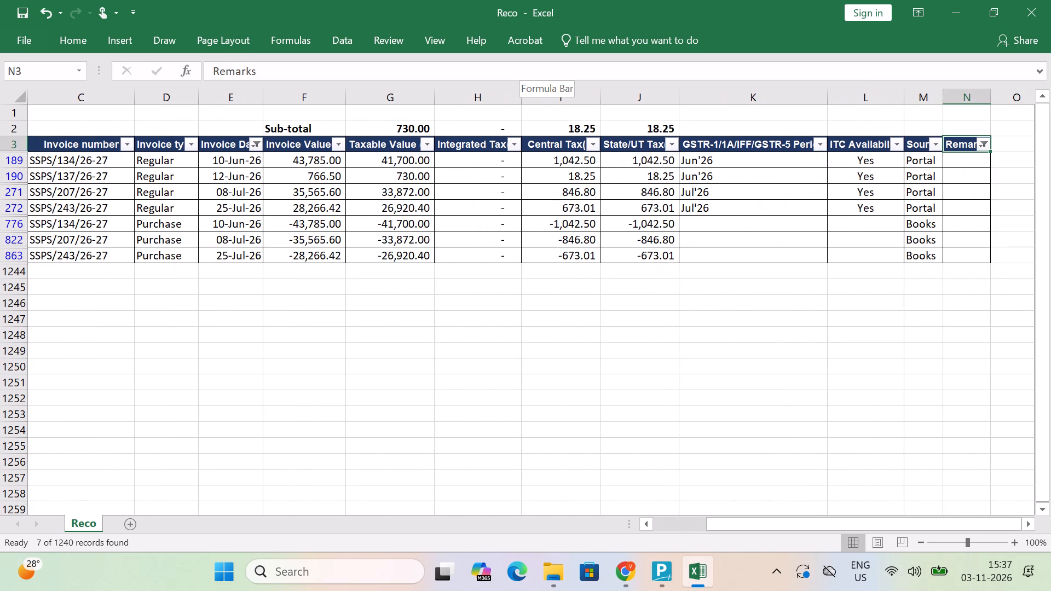
key("Down")
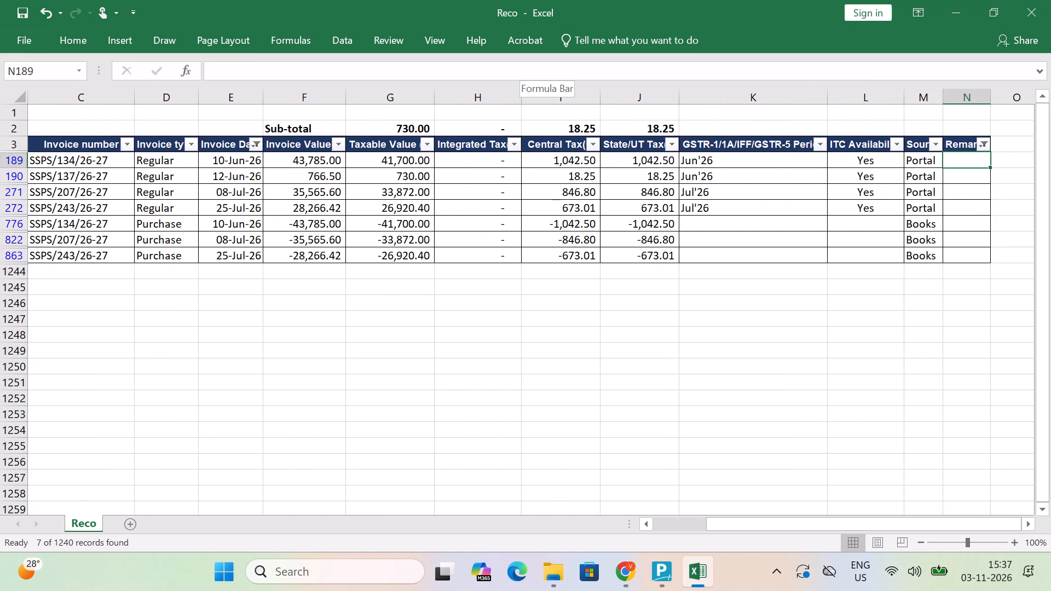
key("Down")
key("Left")
key("Left")
key("Left")
key("Left")
key("Left")
key("Left")
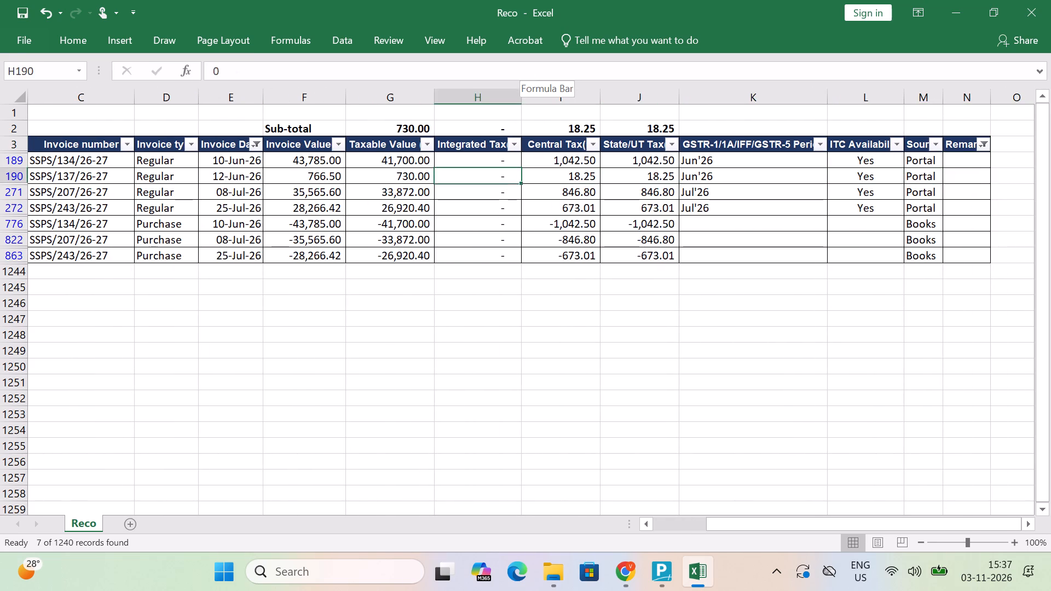
key("Left")
key("Left")
key("Left")
key("Left")
key("ctrl+Left")
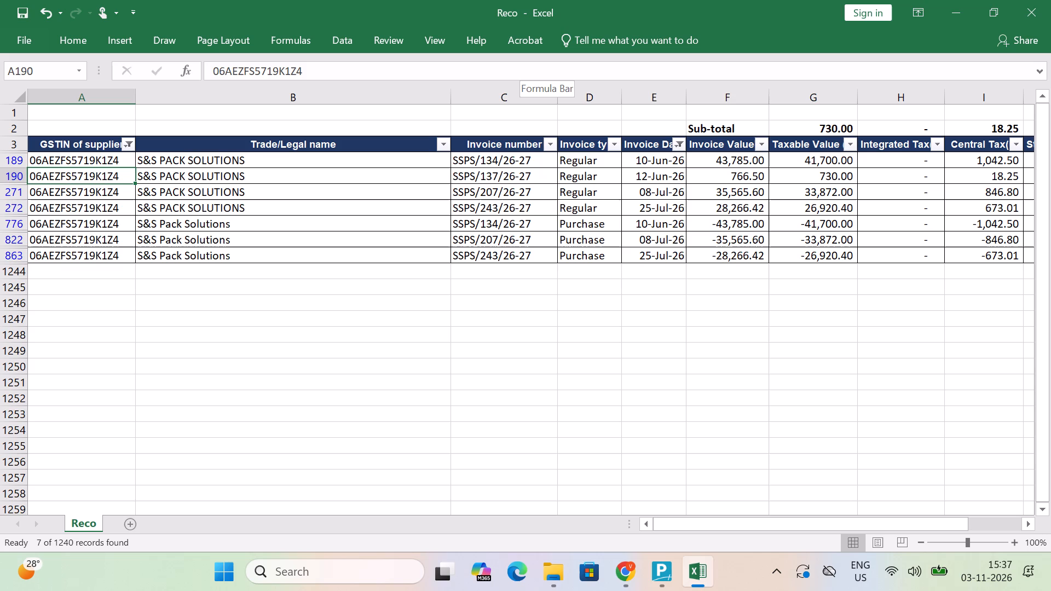
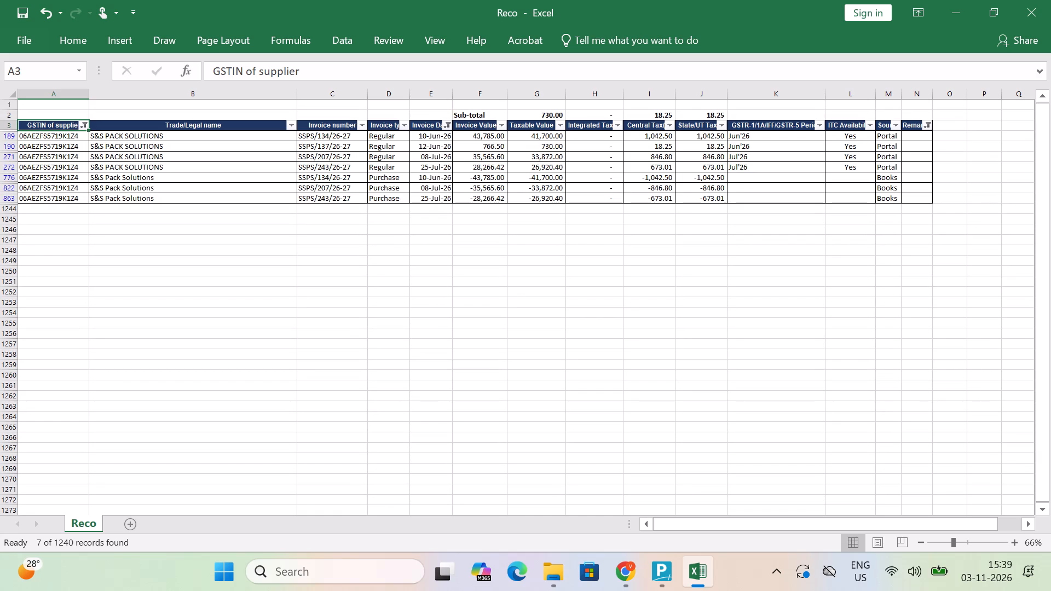
Close the Reco workbook after reviewing S&S Pack Solutions' filtered invoices.
left_click(1035, 17)
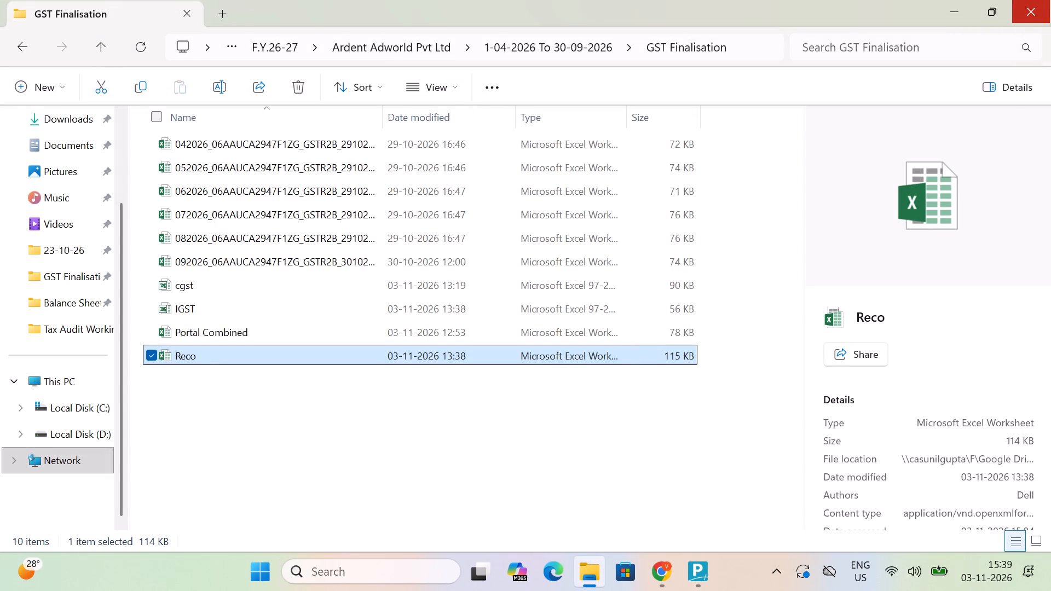